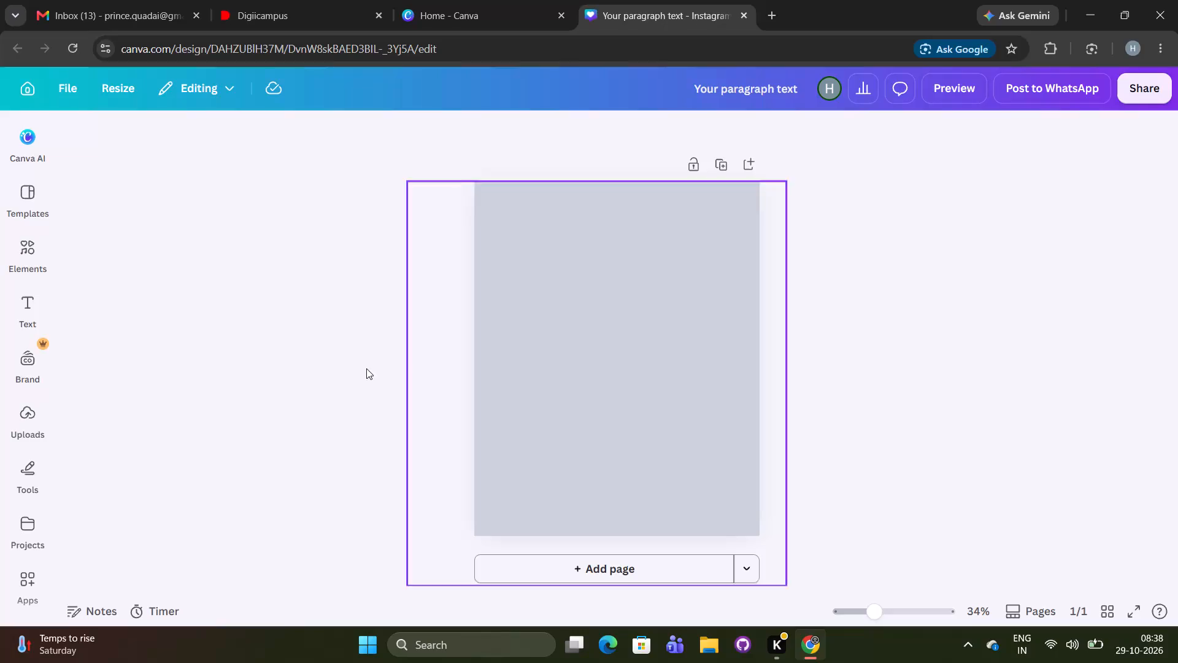
Draw a small freehand oval outline with the blue pen in the upper-left corner of the grey page.
left_click(29, 470)
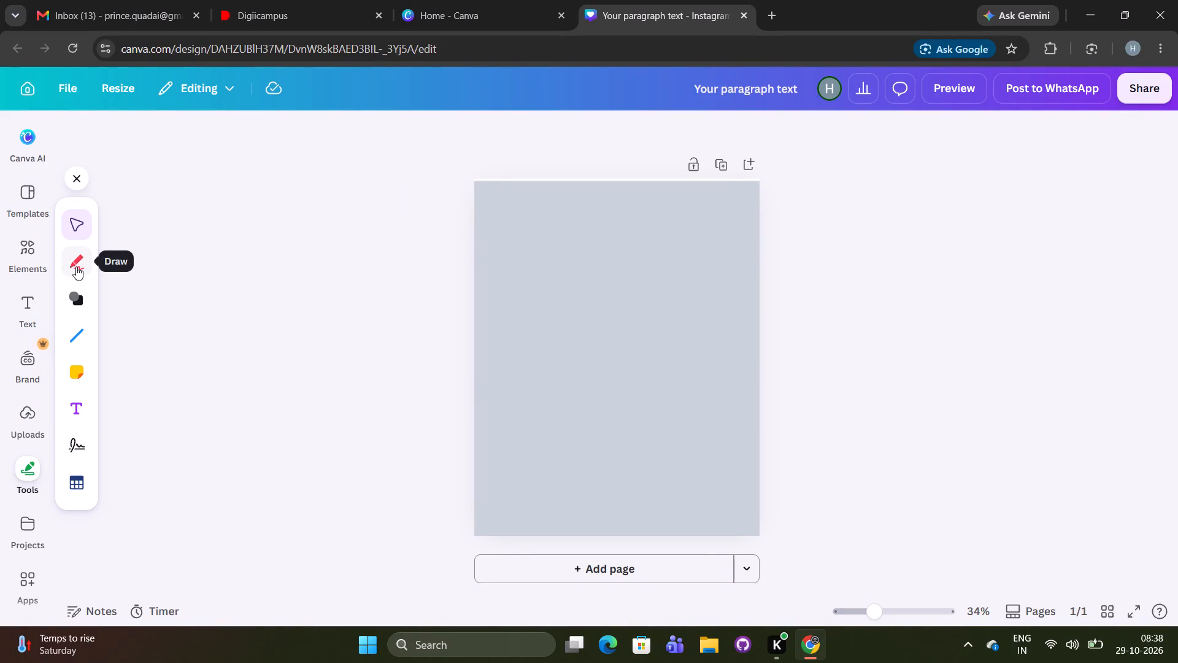
left_click(76, 266)
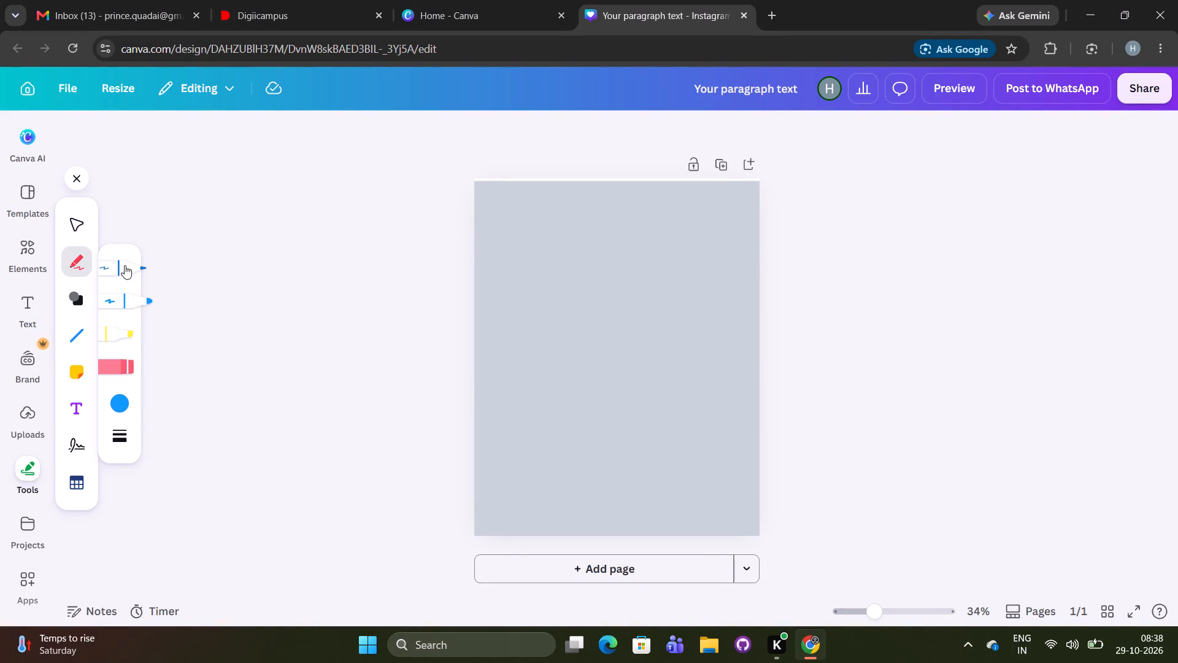
left_click(125, 265)
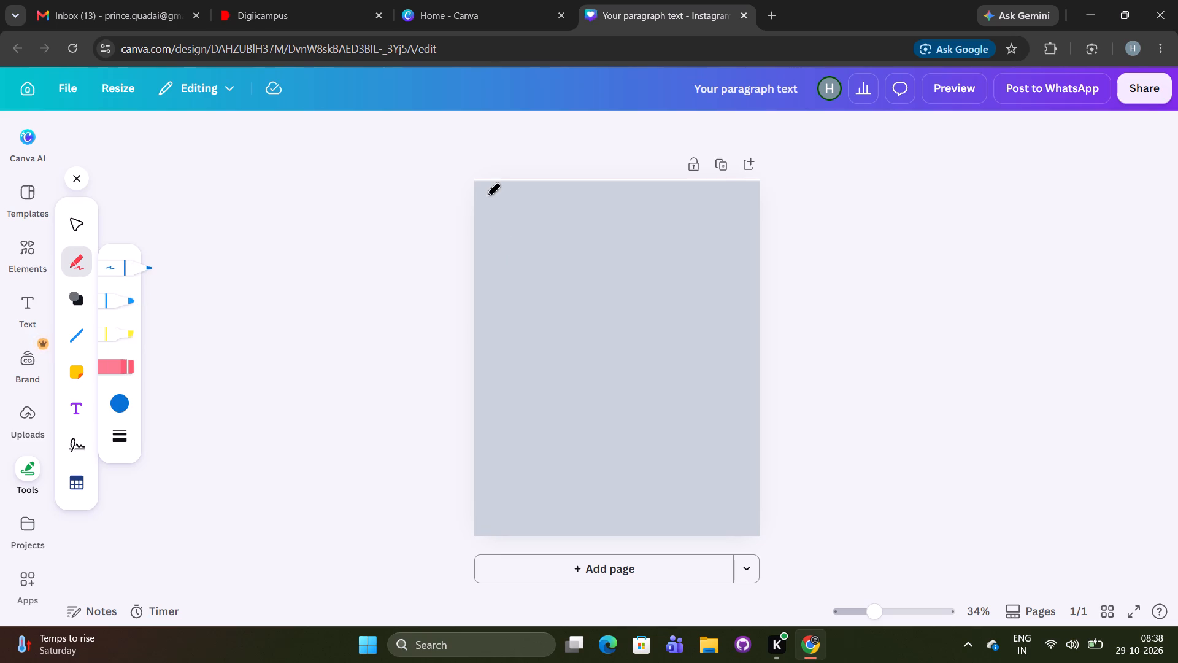
left_click_drag(487, 196, 553, 197)
Close the open U-shaped curve into a rounded blue outline with the pen in the page's upper-left corner.
left_click_drag(553, 197, 489, 194)
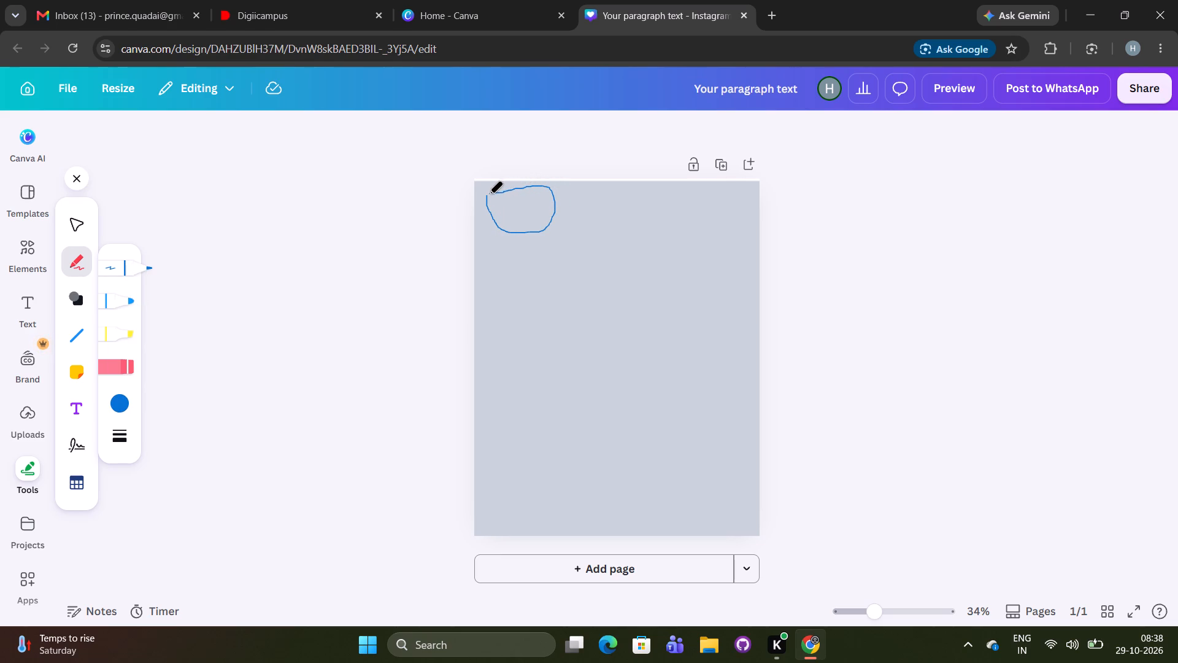
left_click_drag(489, 194, 490, 205)
Draw looping freehand blue pen scribbles across the inside of the rounded outline, following its inner edge as well.
left_click_drag(490, 205, 509, 204)
left_click_drag(509, 204, 534, 202)
left_click_drag(534, 202, 550, 211)
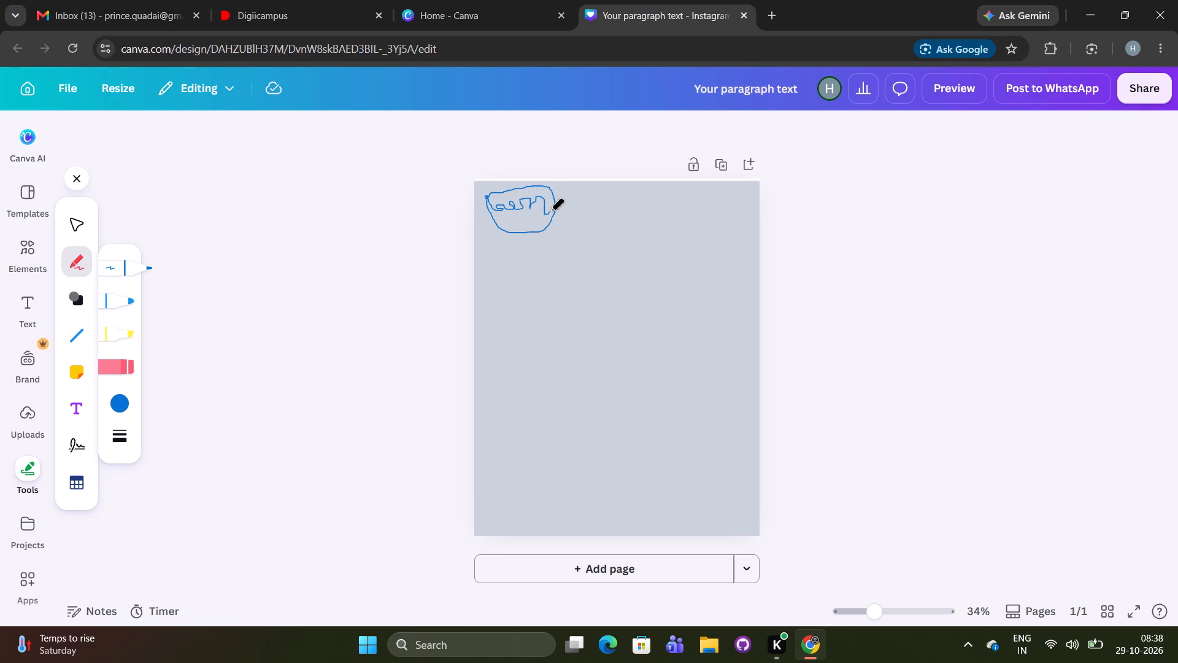
left_click_drag(550, 211, 554, 205)
left_click_drag(554, 205, 500, 194)
left_click_drag(500, 194, 518, 222)
left_click_drag(518, 222, 529, 214)
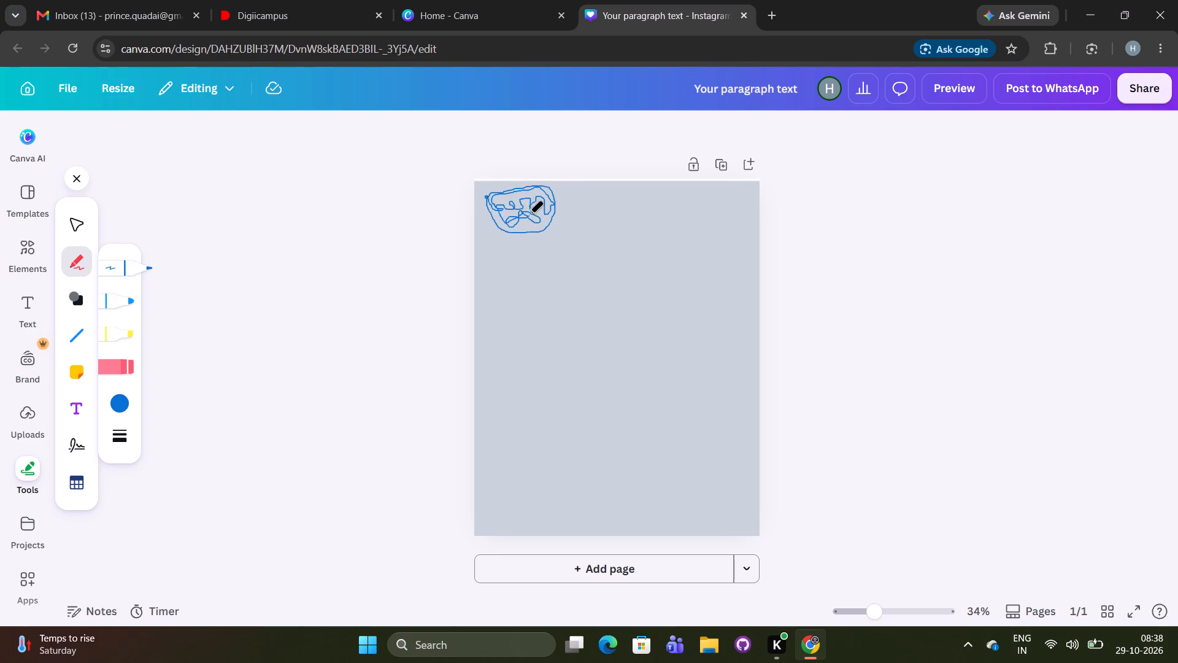
left_click_drag(529, 214, 531, 223)
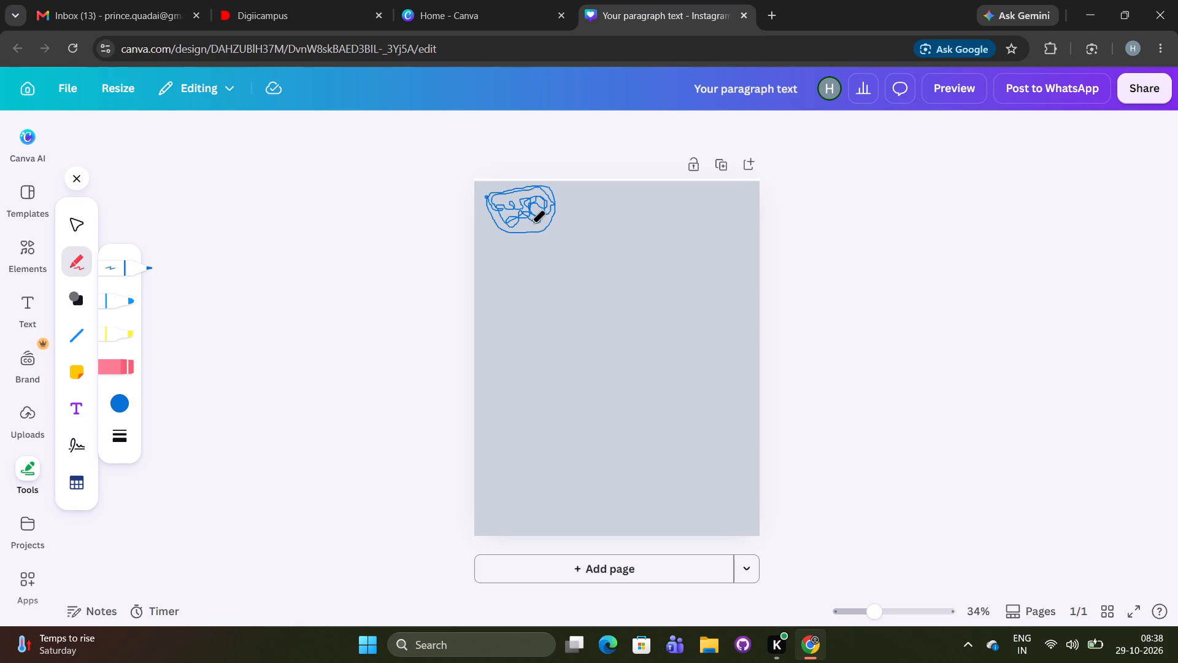
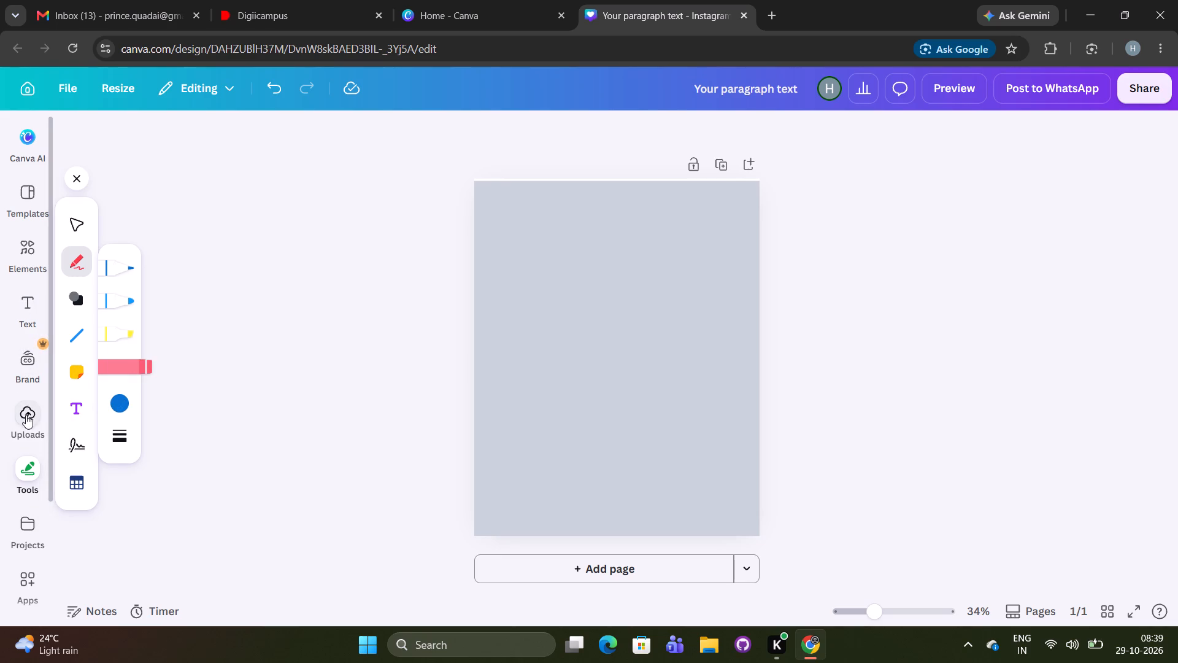
Insert a straight line, tilt it downward to the right, and place its upper end at the page's upper-left corner.
left_click(73, 340)
left_click(120, 316)
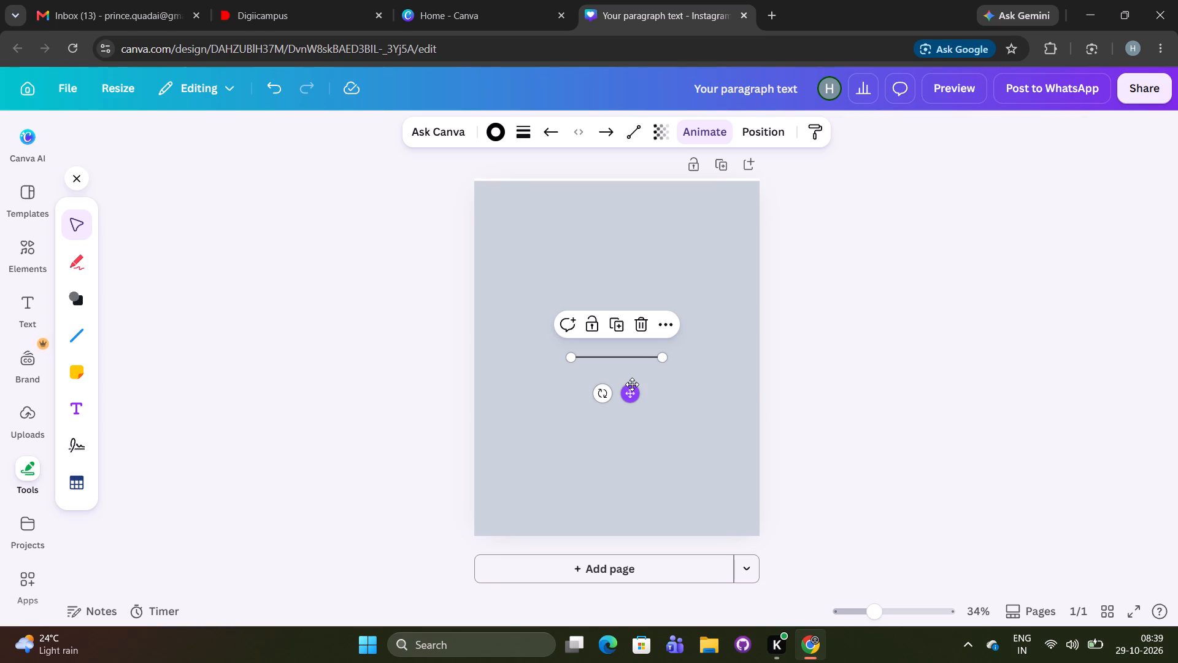
left_click_drag(633, 394, 541, 228)
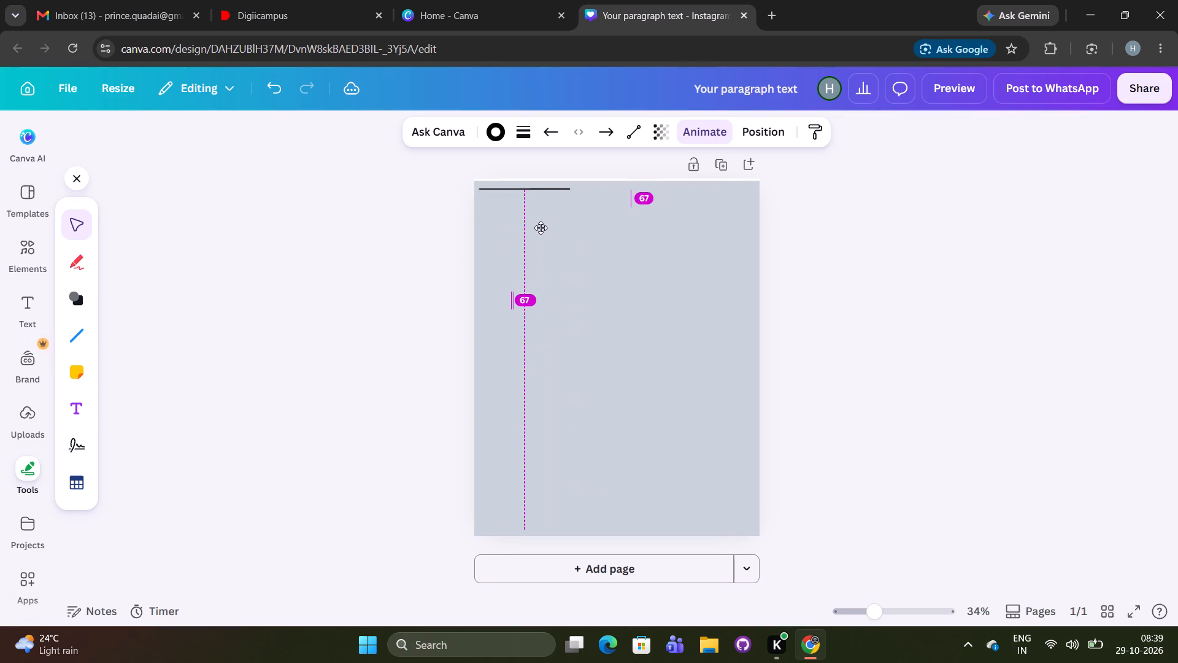
left_click_drag(541, 228, 550, 236)
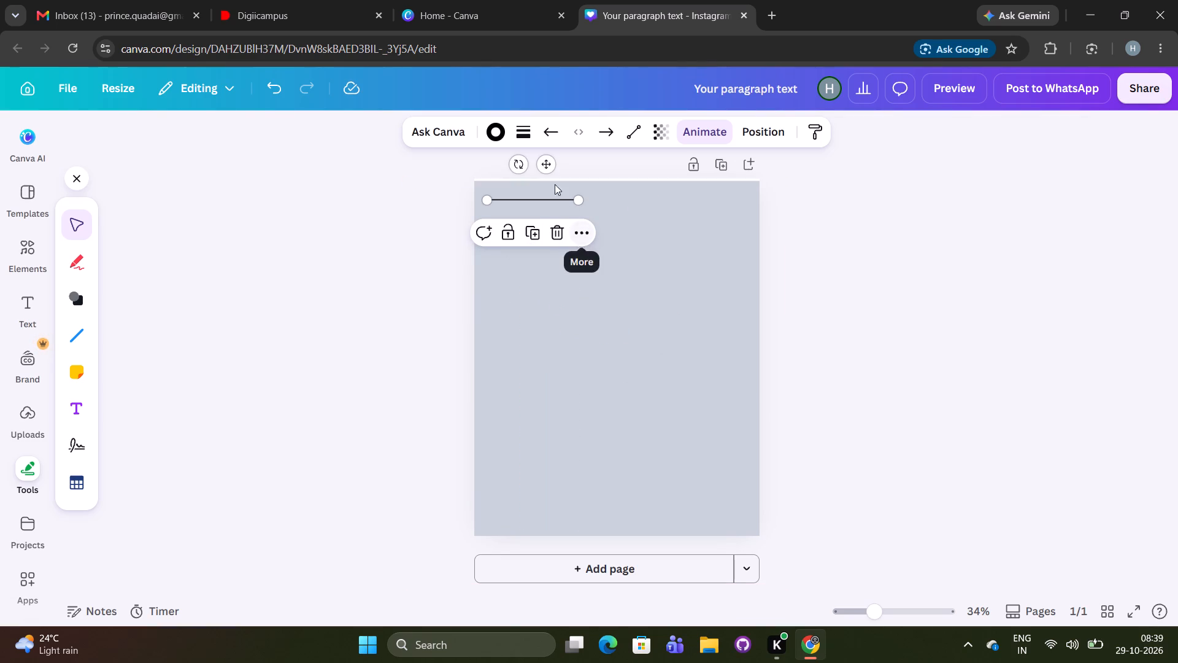
left_click_drag(517, 167, 545, 235)
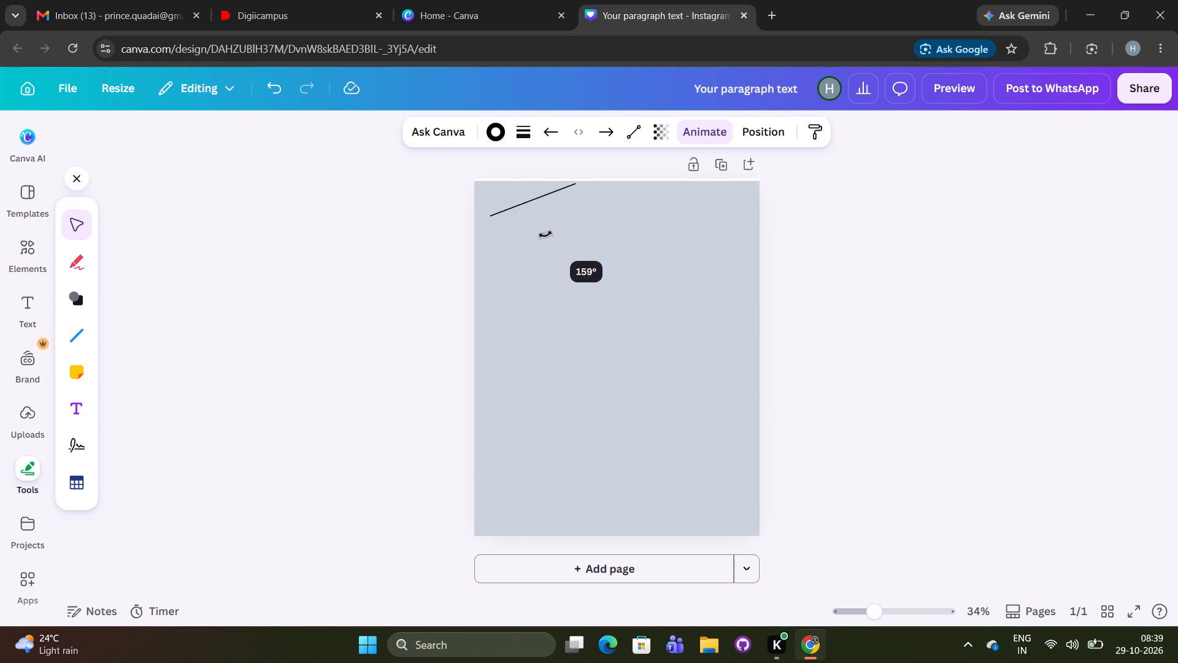
left_click_drag(545, 235, 536, 246)
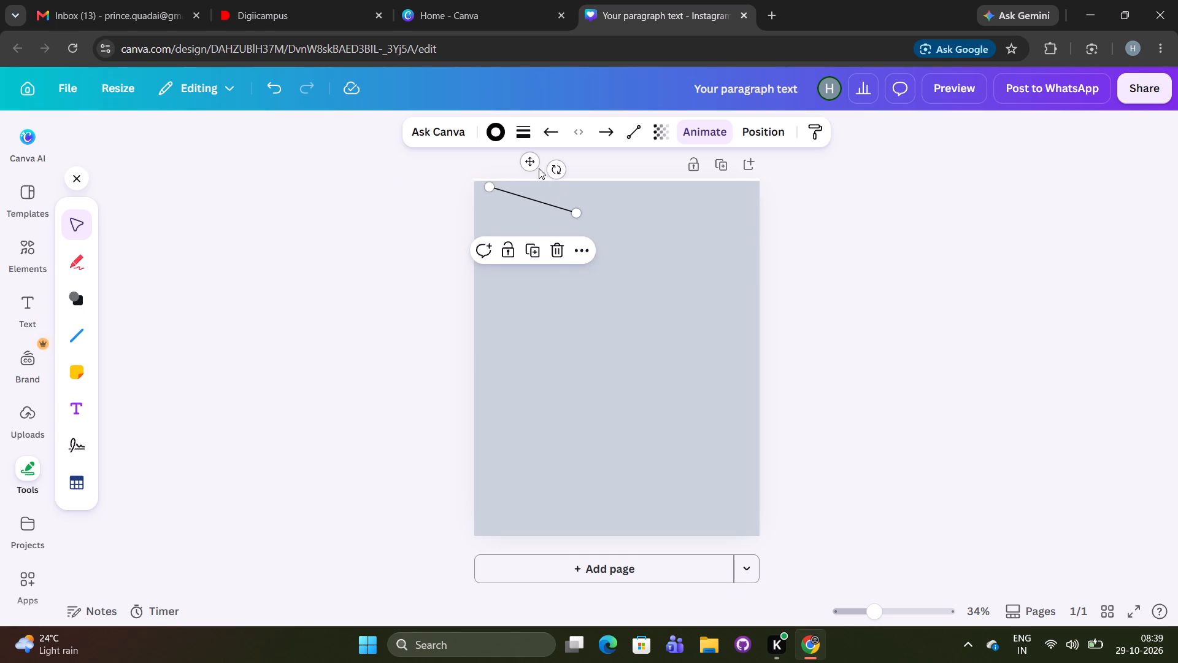
left_click_drag(533, 165, 520, 163)
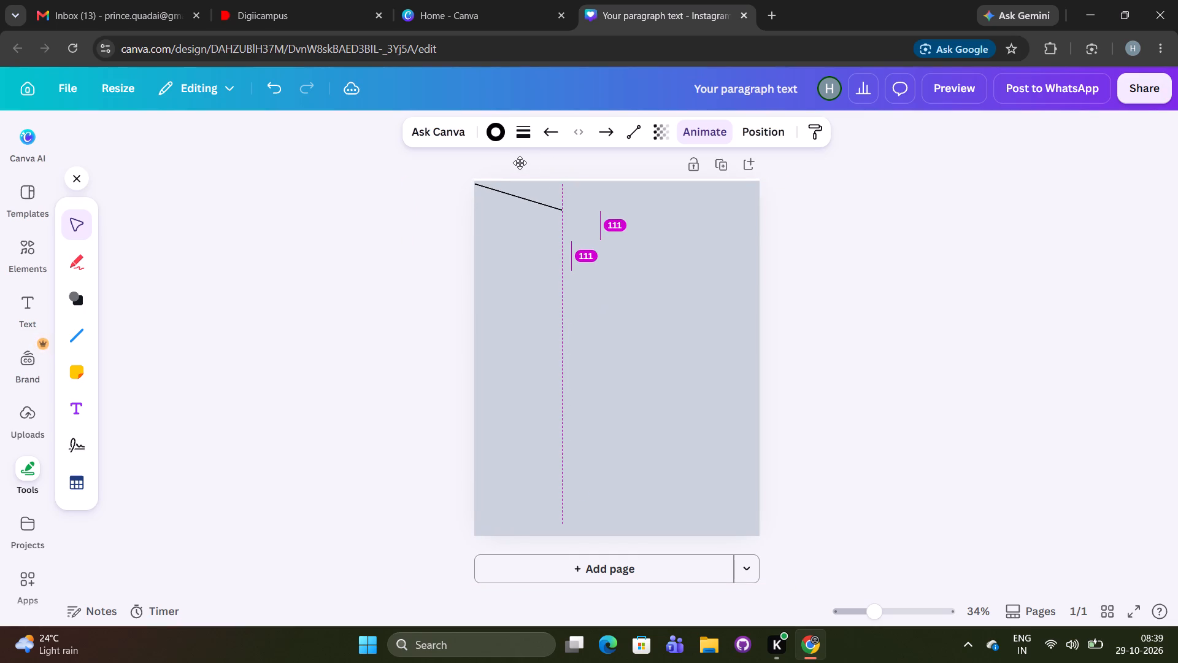
left_click_drag(520, 163, 519, 161)
left_click_drag(519, 161, 522, 161)
left_click_drag(549, 171, 549, 176)
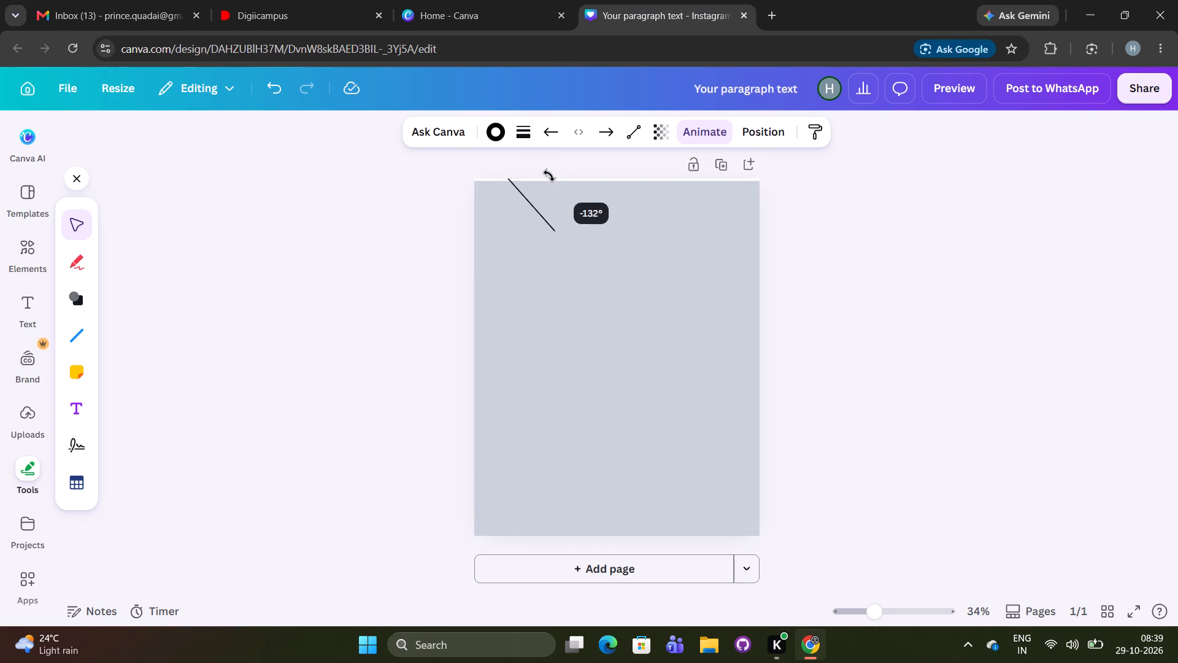
left_click_drag(549, 176, 549, 178)
left_click_drag(550, 164, 536, 174)
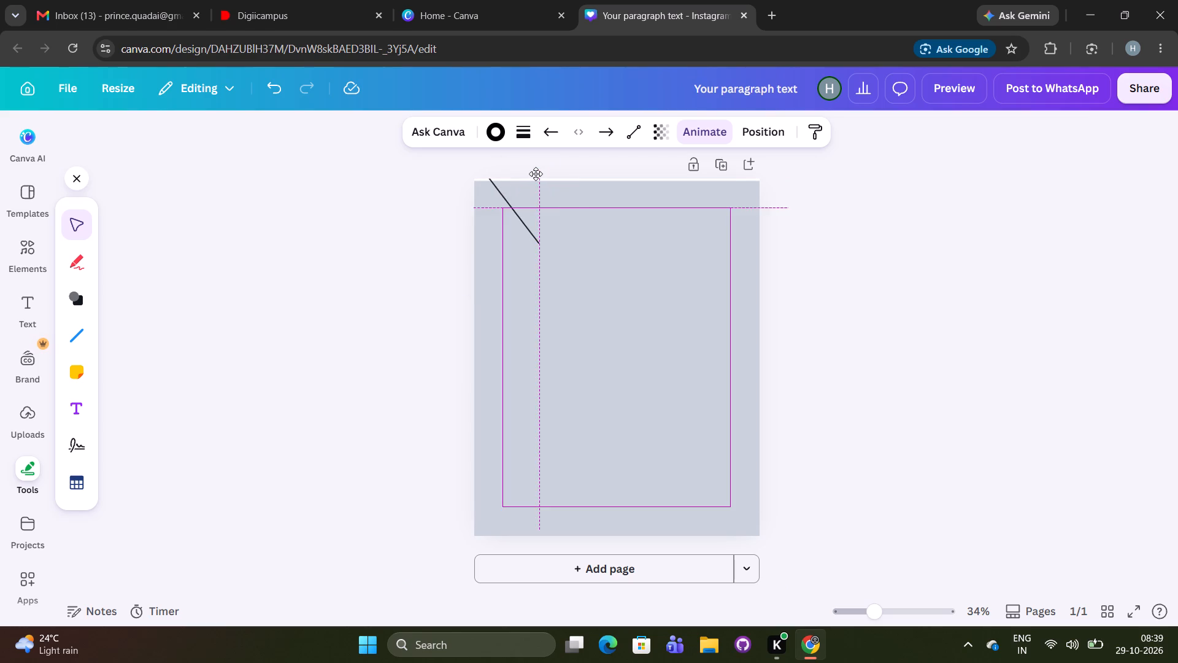
left_click_drag(536, 174, 528, 184)
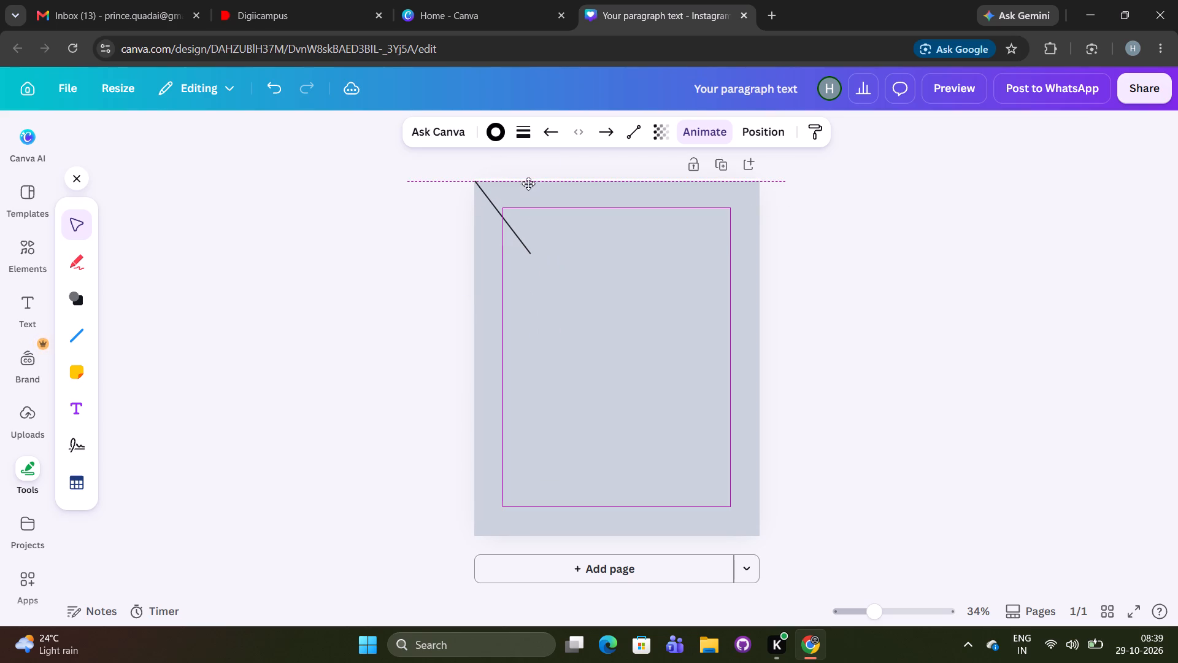
left_click_drag(528, 184, 530, 184)
Extend the line's free end to the page's lower-right corner, making a full diagonal about 1,730 long.
left_click_drag(529, 252, 567, 266)
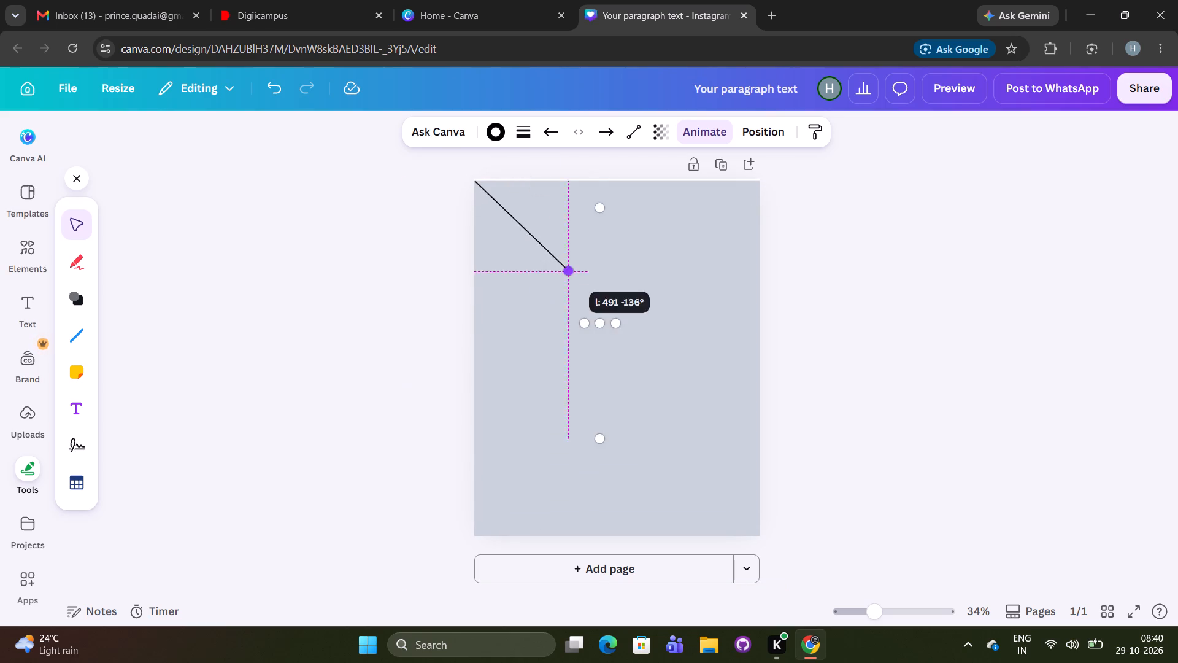
left_click_drag(567, 266, 664, 420)
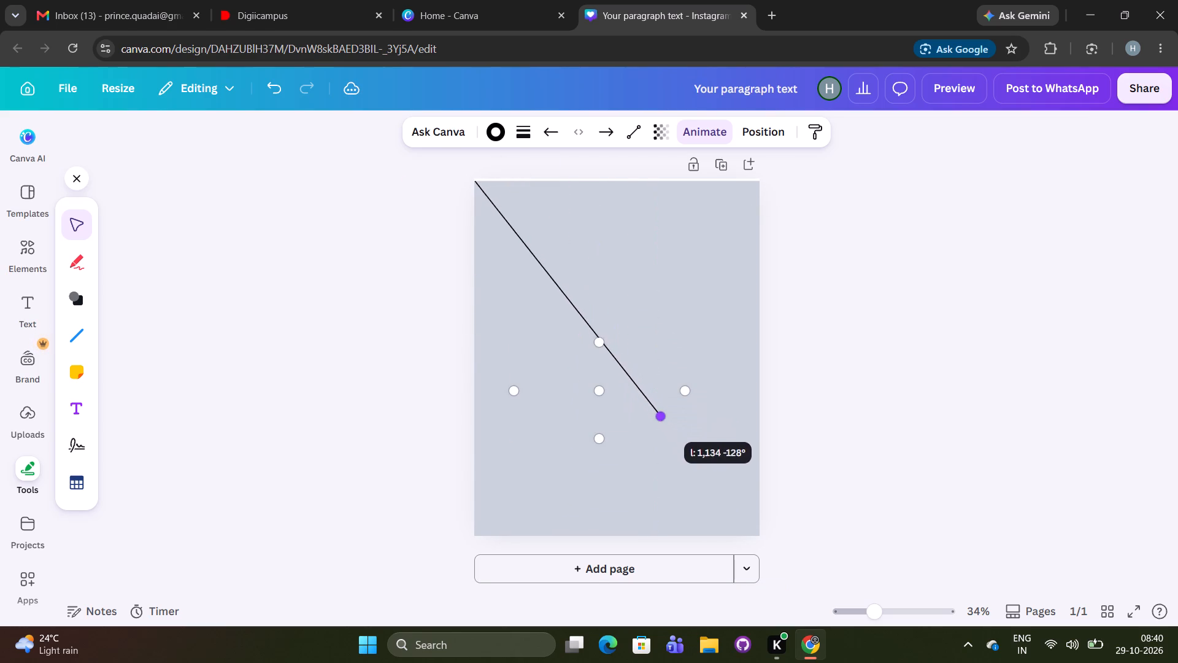
left_click_drag(664, 420, 756, 526)
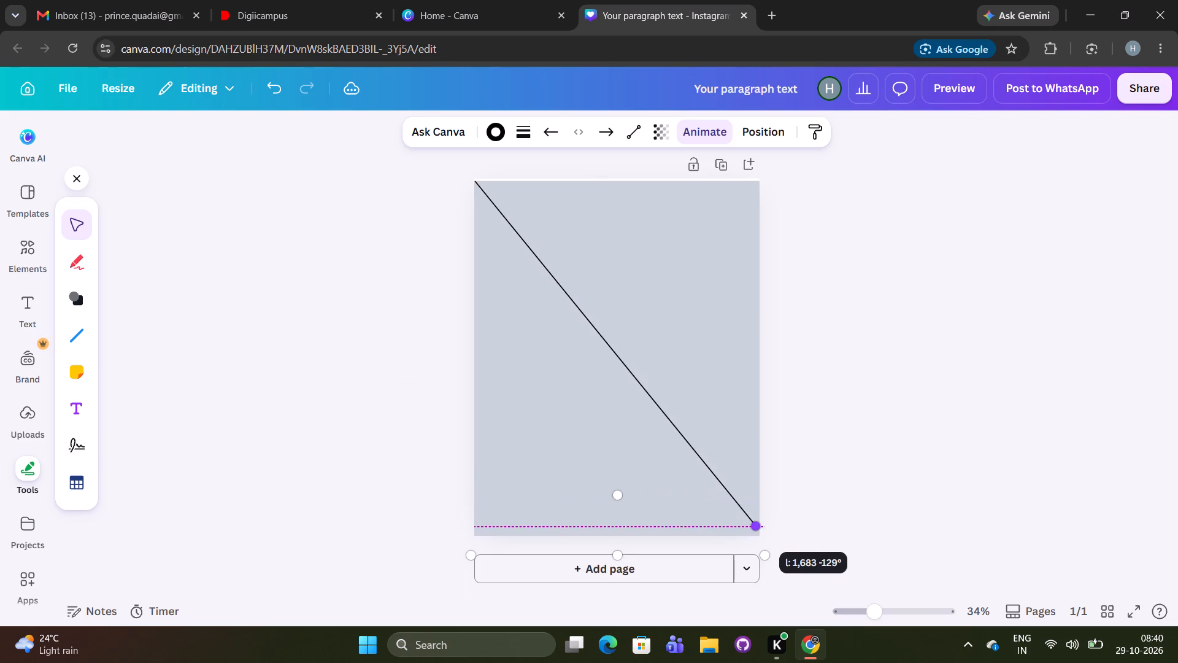
left_click_drag(756, 526, 799, 602)
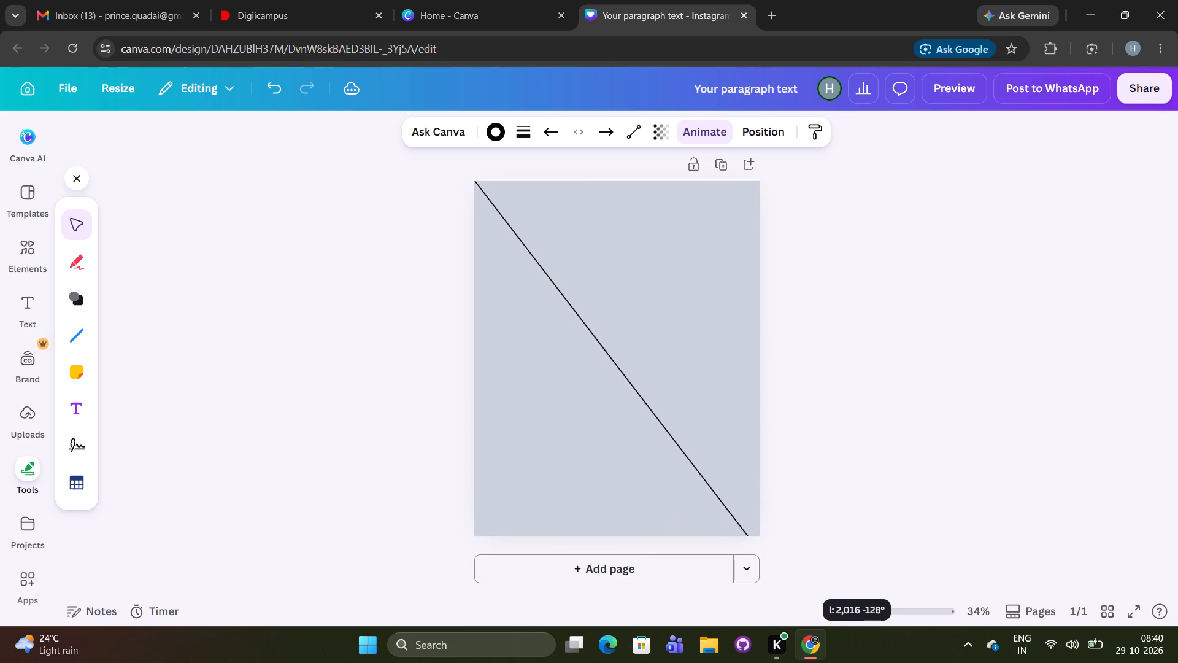
left_click_drag(799, 602, 778, 551)
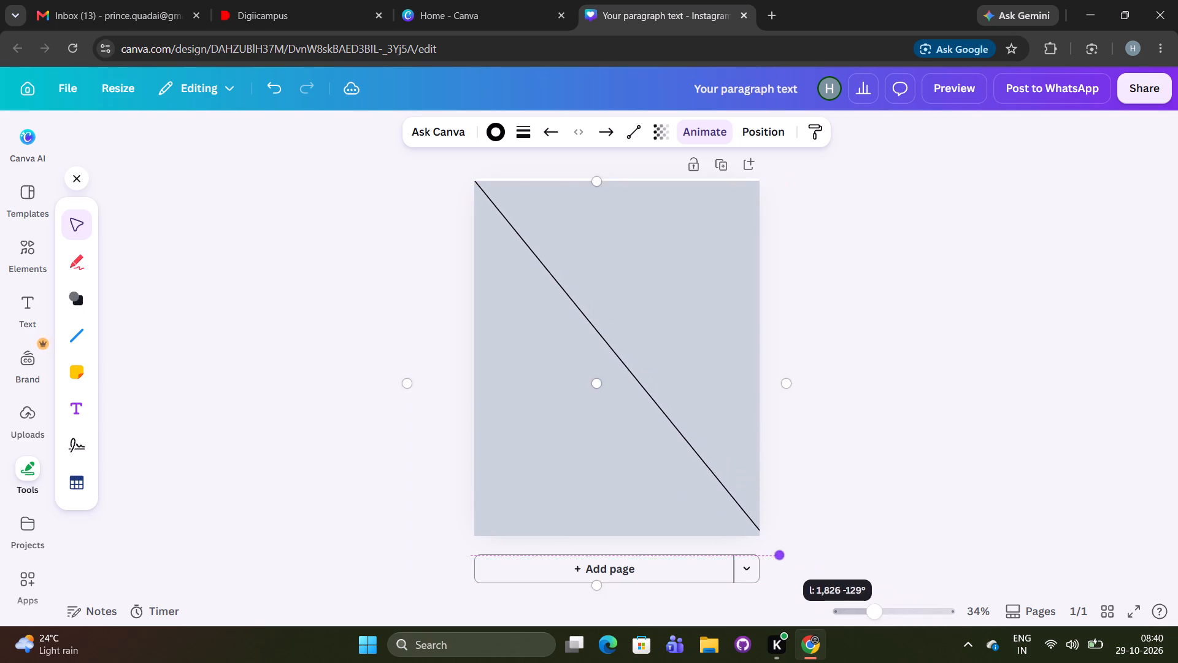
left_click_drag(778, 551, 768, 538)
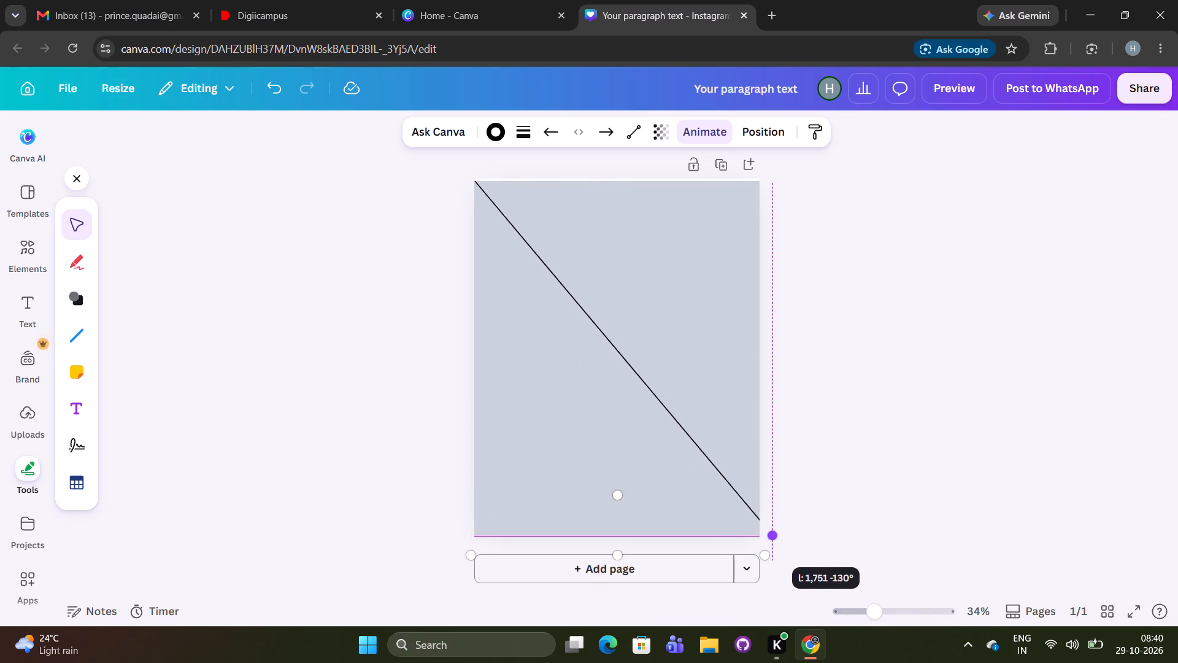
left_click_drag(768, 538, 755, 538)
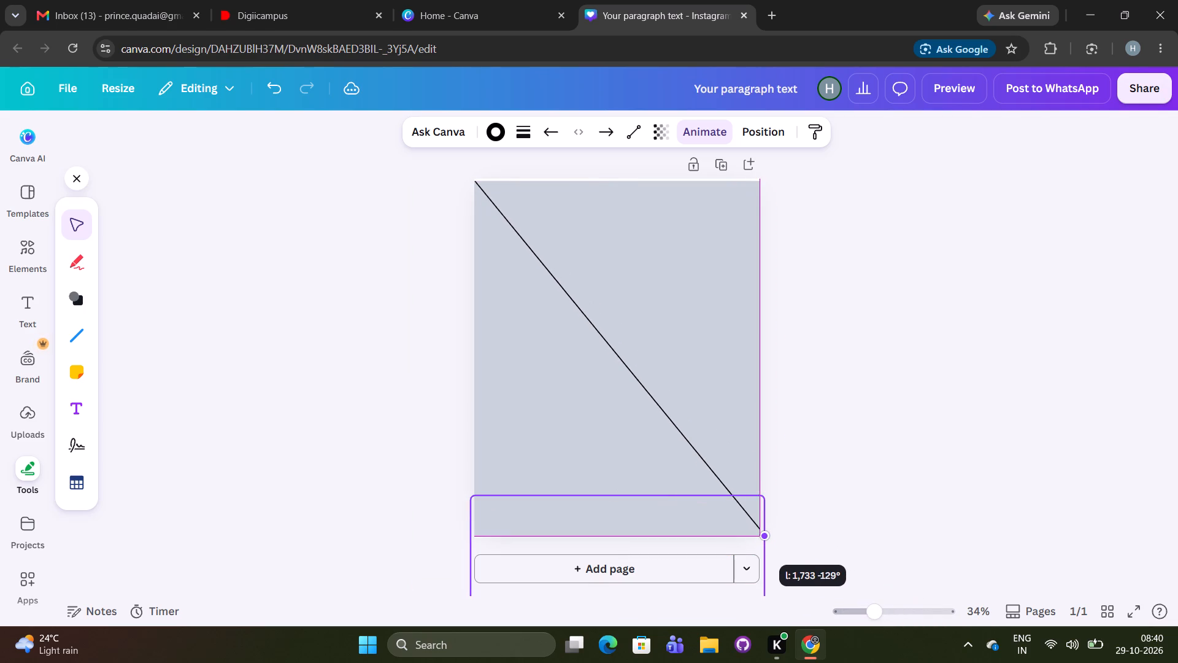
left_click_drag(755, 538, 758, 540)
left_click(784, 461)
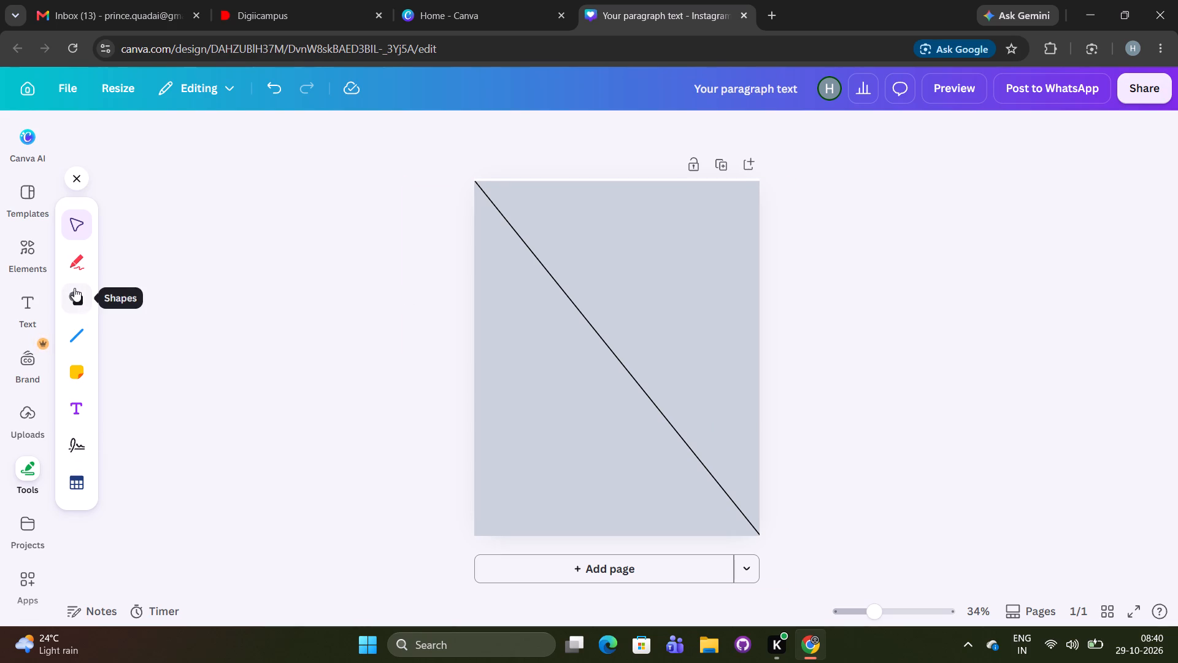
Insert a second straight line, tilt it upward to the right, and place its lower end at the page's lower-left corner.
left_click(74, 334)
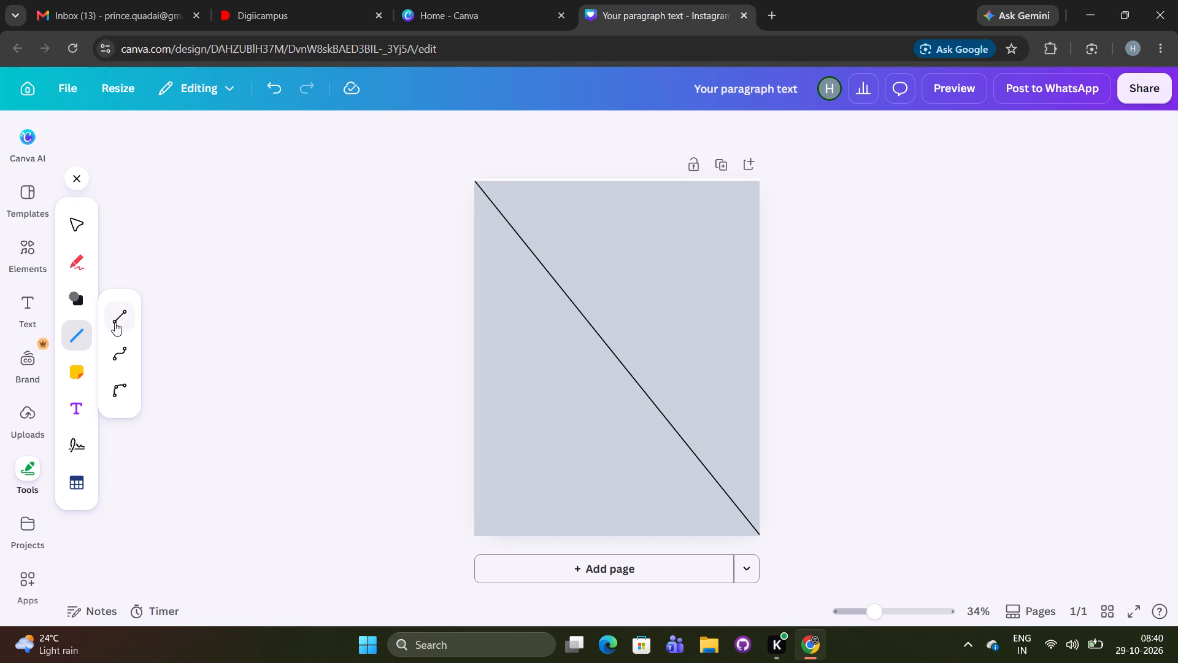
left_click(115, 322)
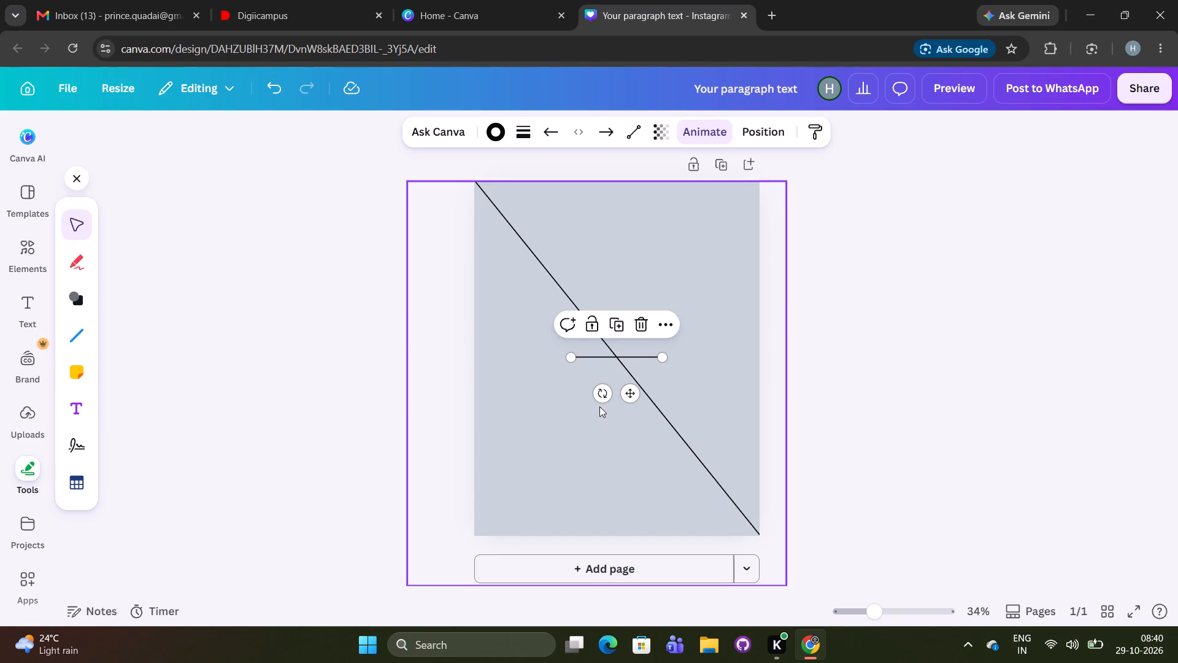
left_click_drag(599, 394, 696, 445)
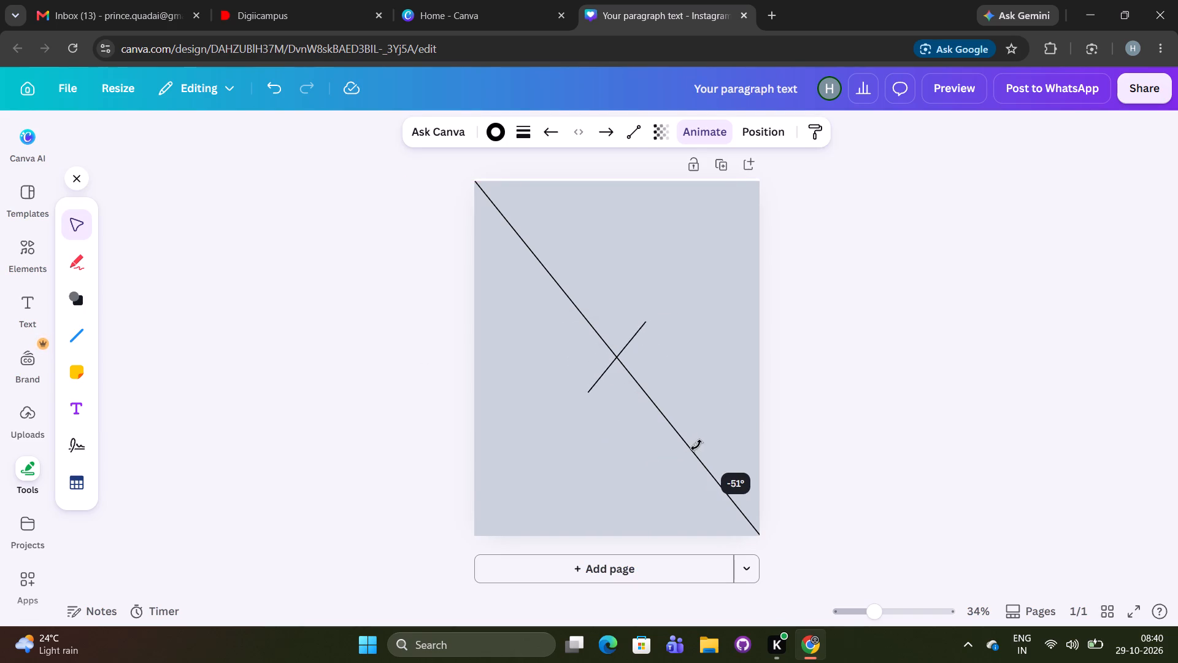
left_click_drag(696, 445, 704, 445)
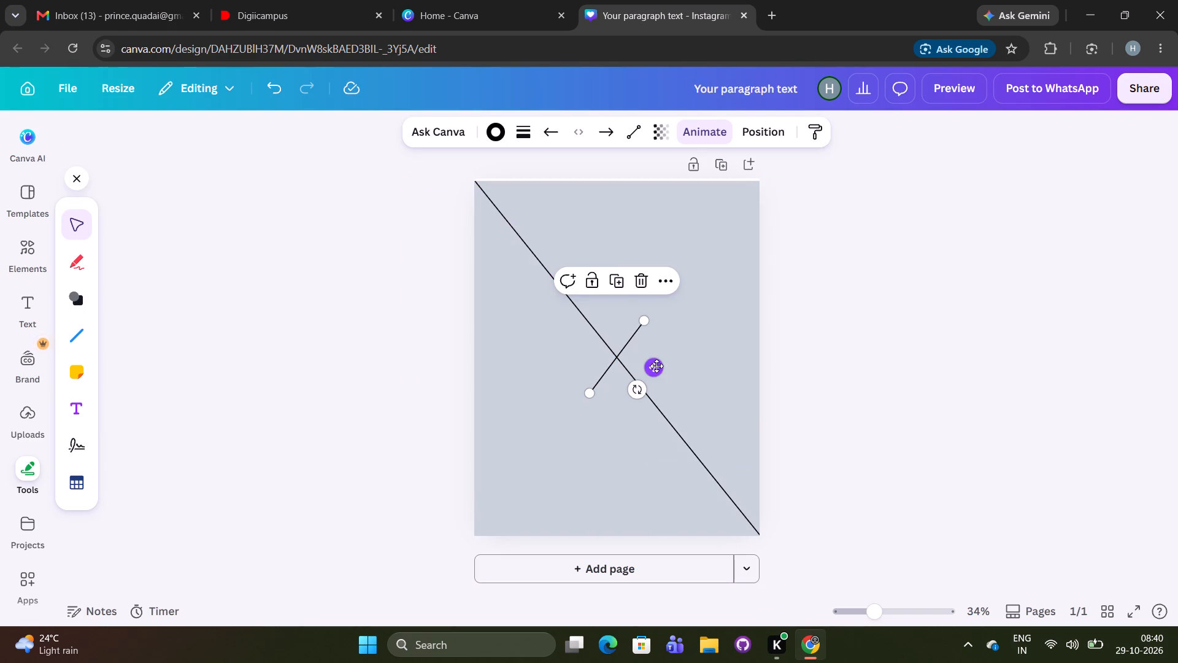
left_click_drag(656, 366, 598, 454)
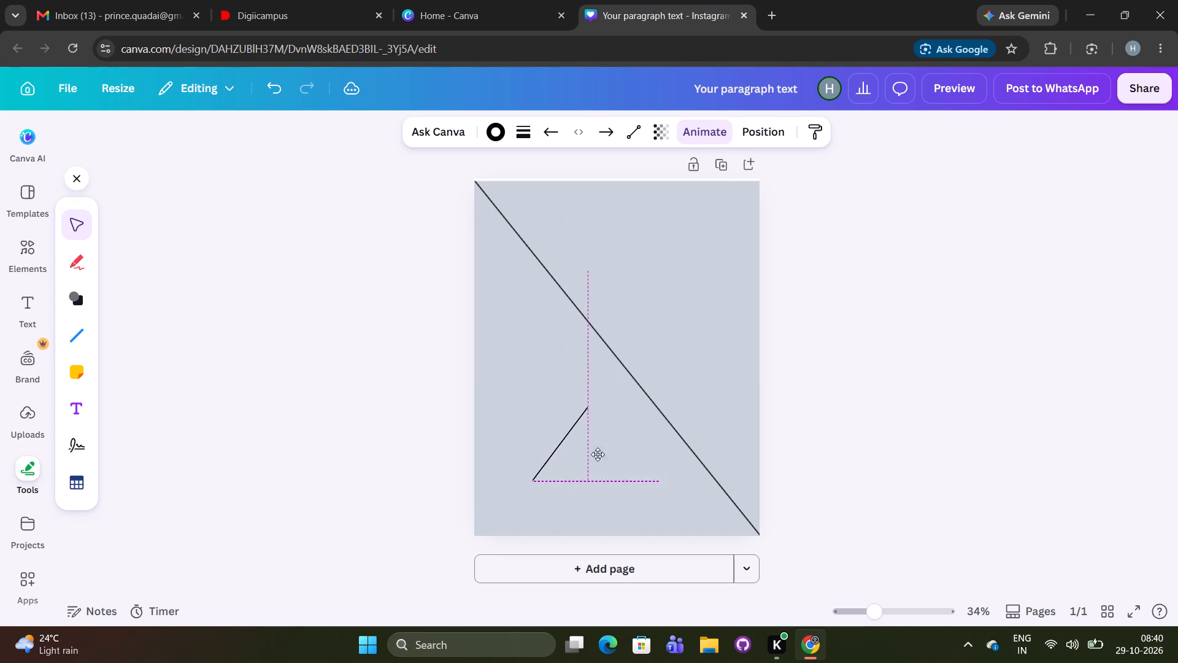
left_click_drag(598, 454, 550, 501)
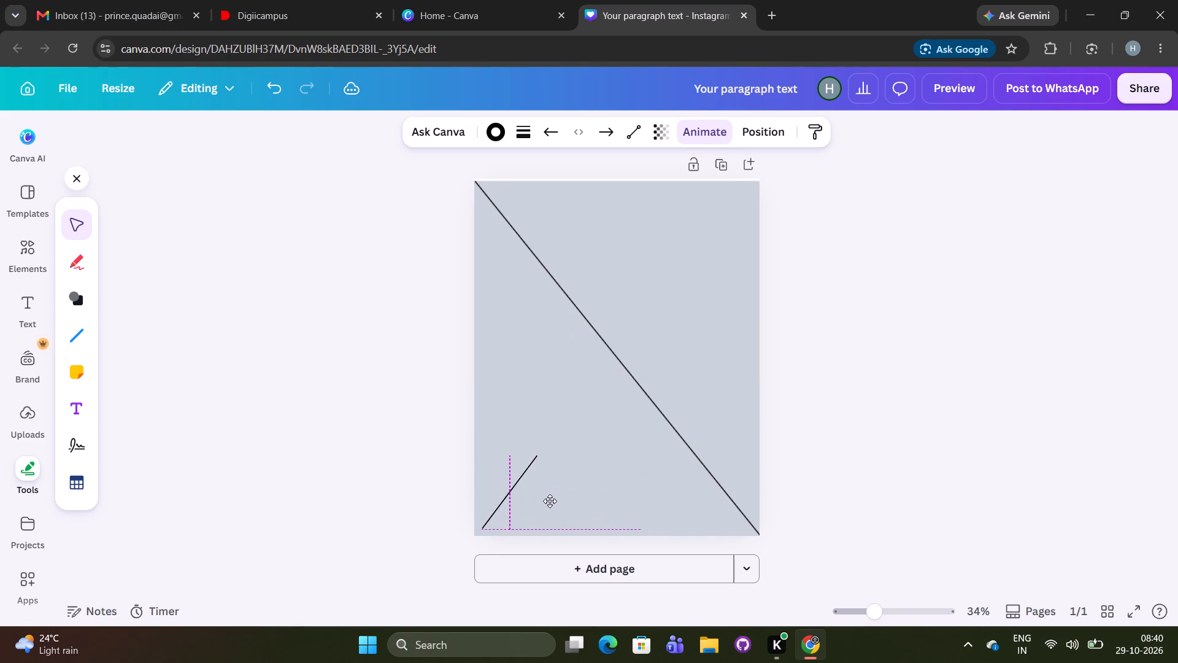
left_click_drag(550, 501, 542, 511)
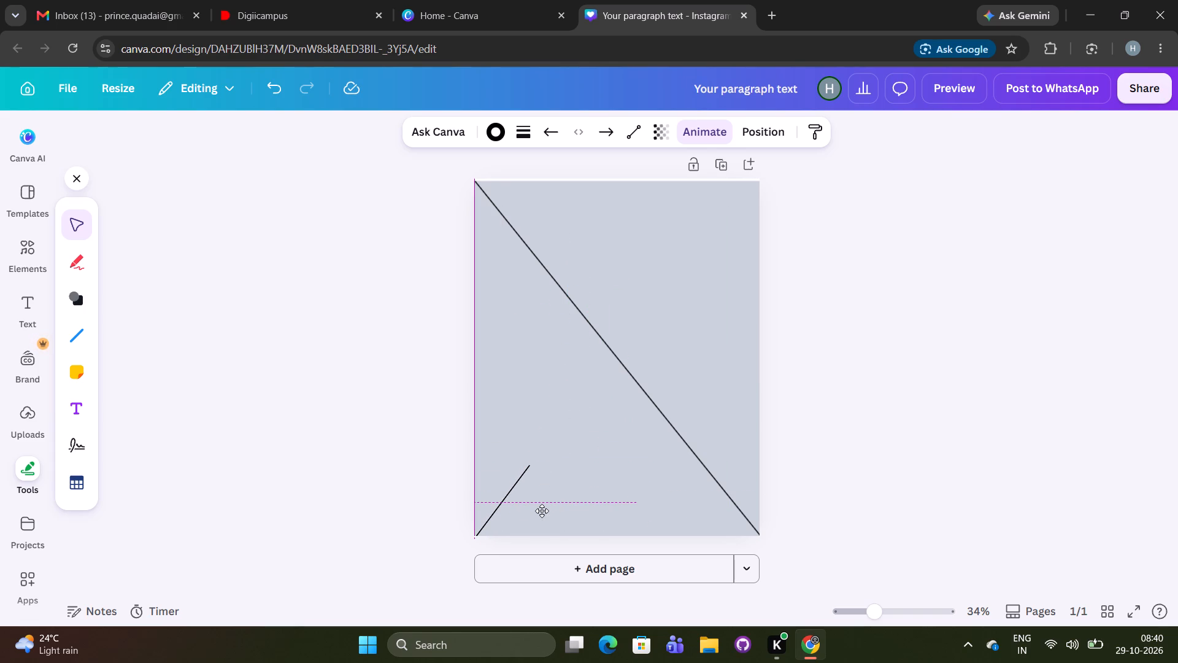
left_click_drag(542, 511, 538, 511)
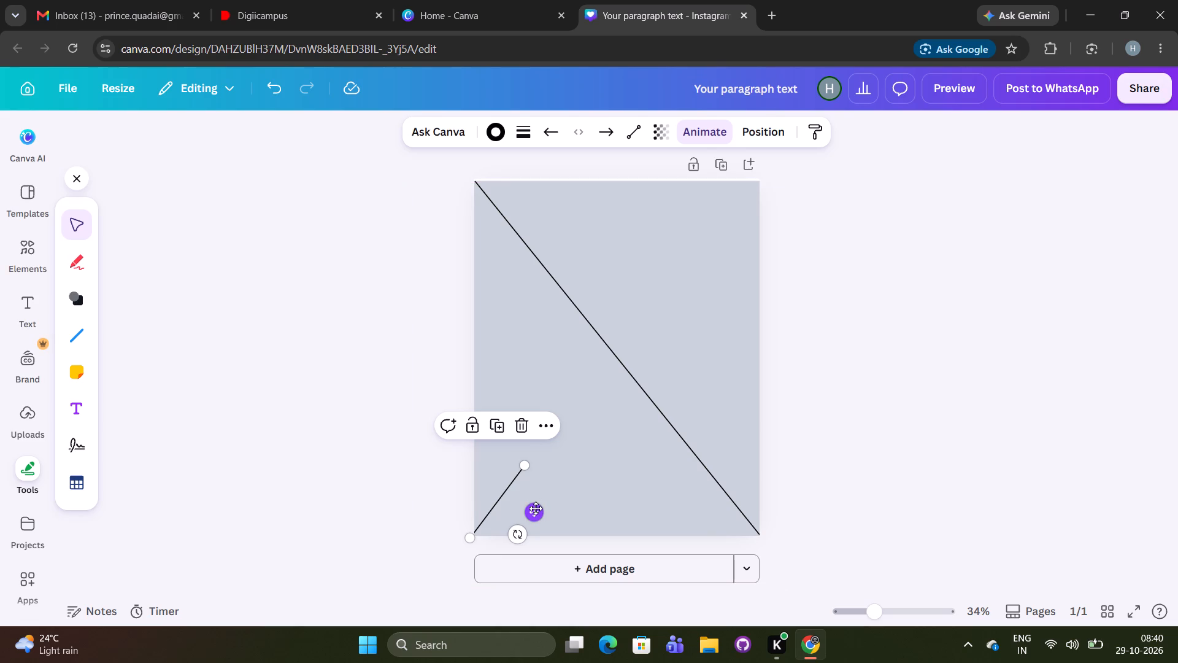
left_click(536, 508)
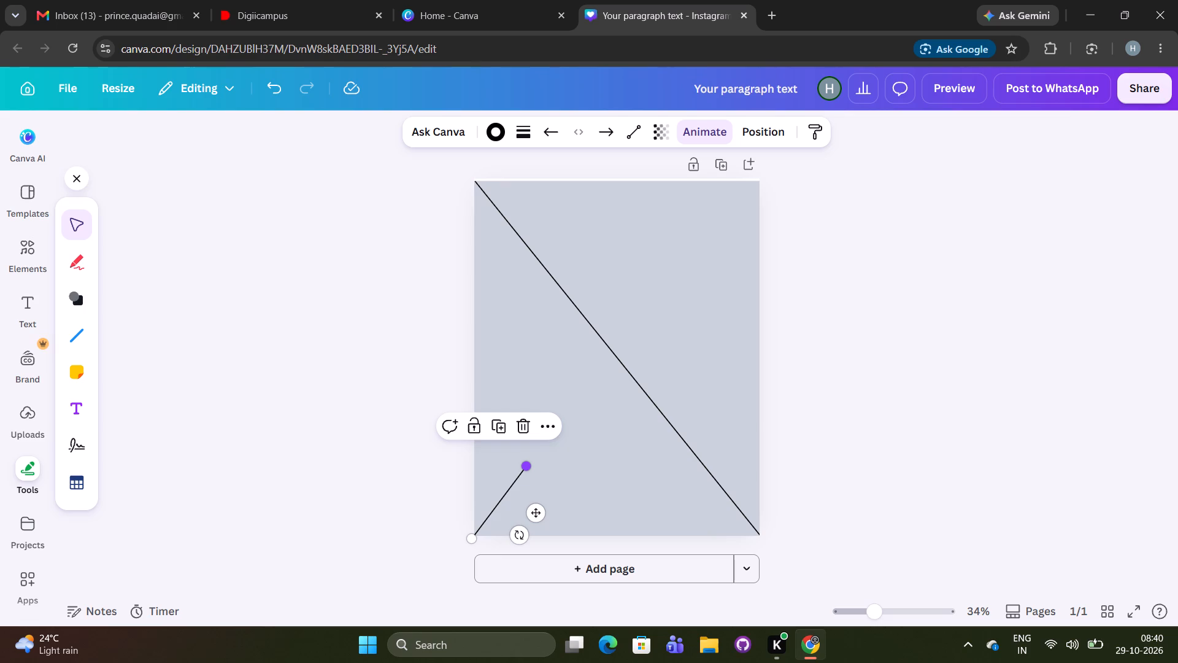
Extend the second line's upper end just past the page's upper-right corner, about 1,820 long at -51°, to cross the first diagonal.
left_click_drag(526, 466, 602, 347)
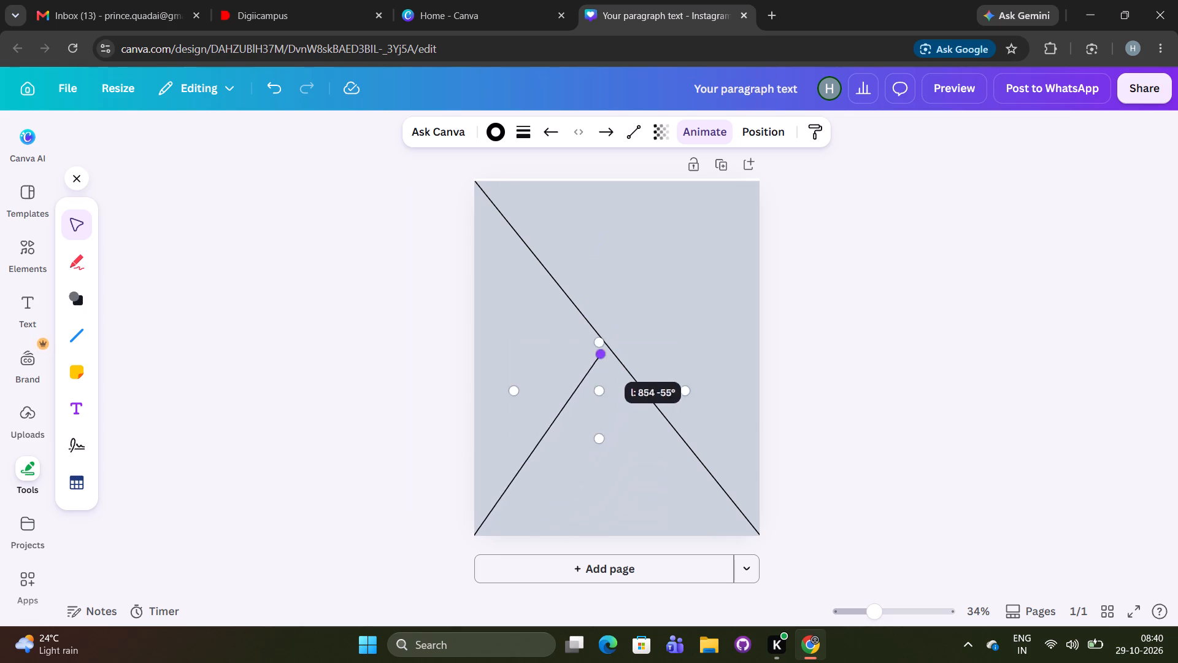
left_click_drag(602, 347, 744, 177)
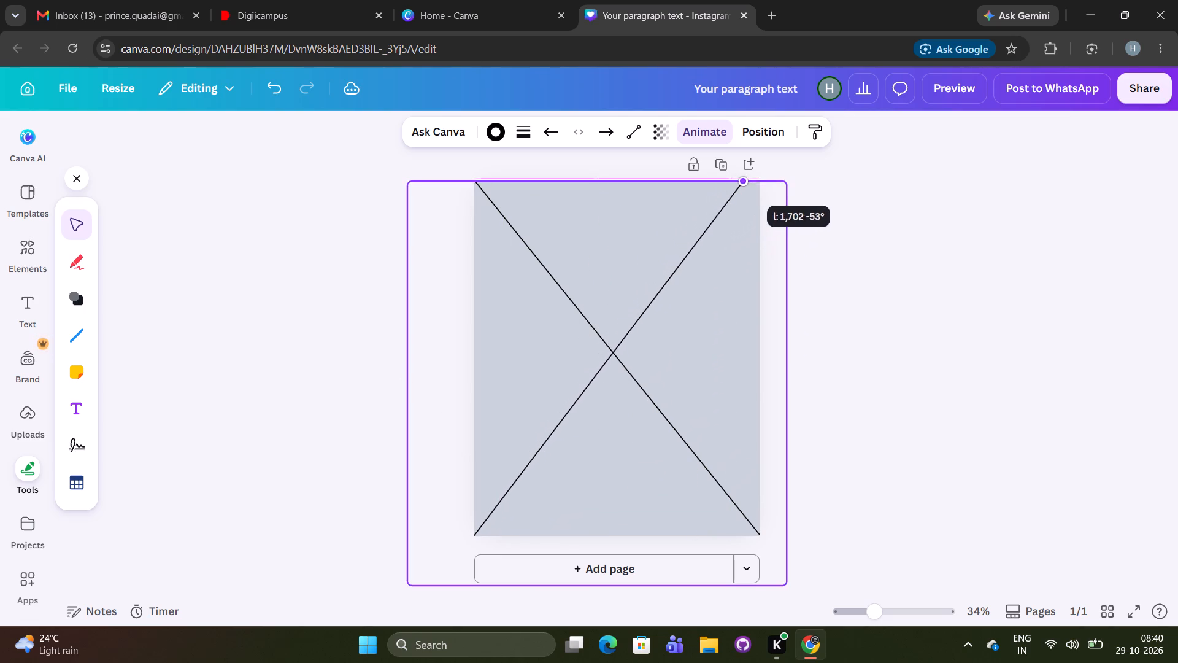
left_click_drag(744, 177, 771, 168)
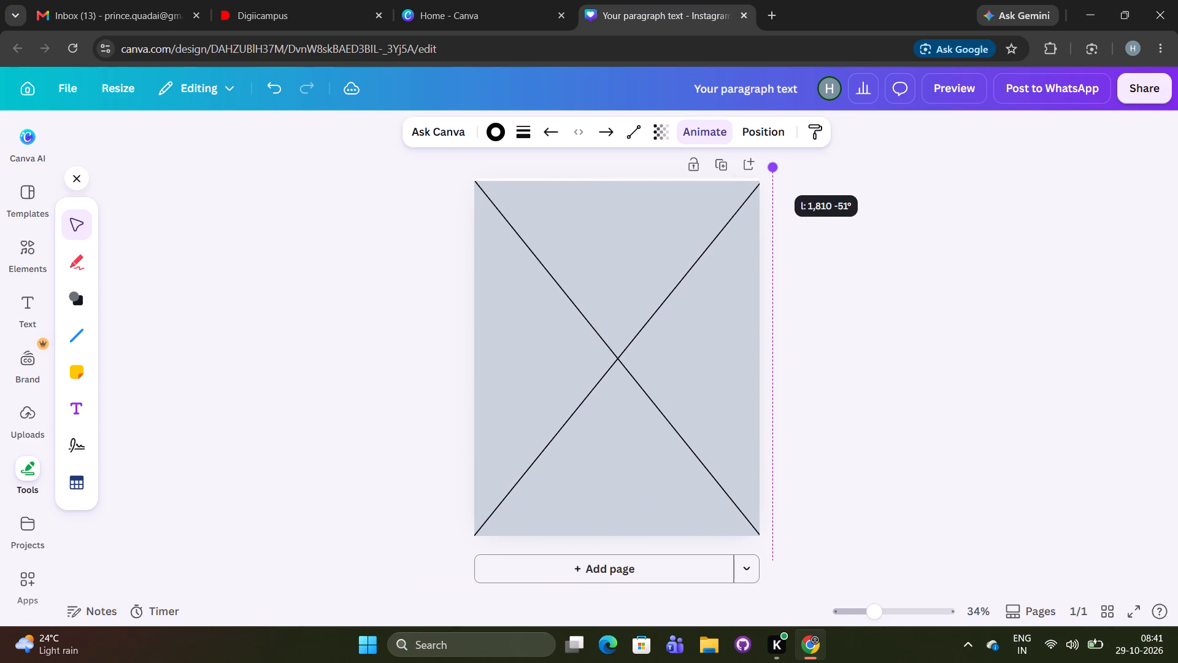
left_click_drag(771, 168, 771, 163)
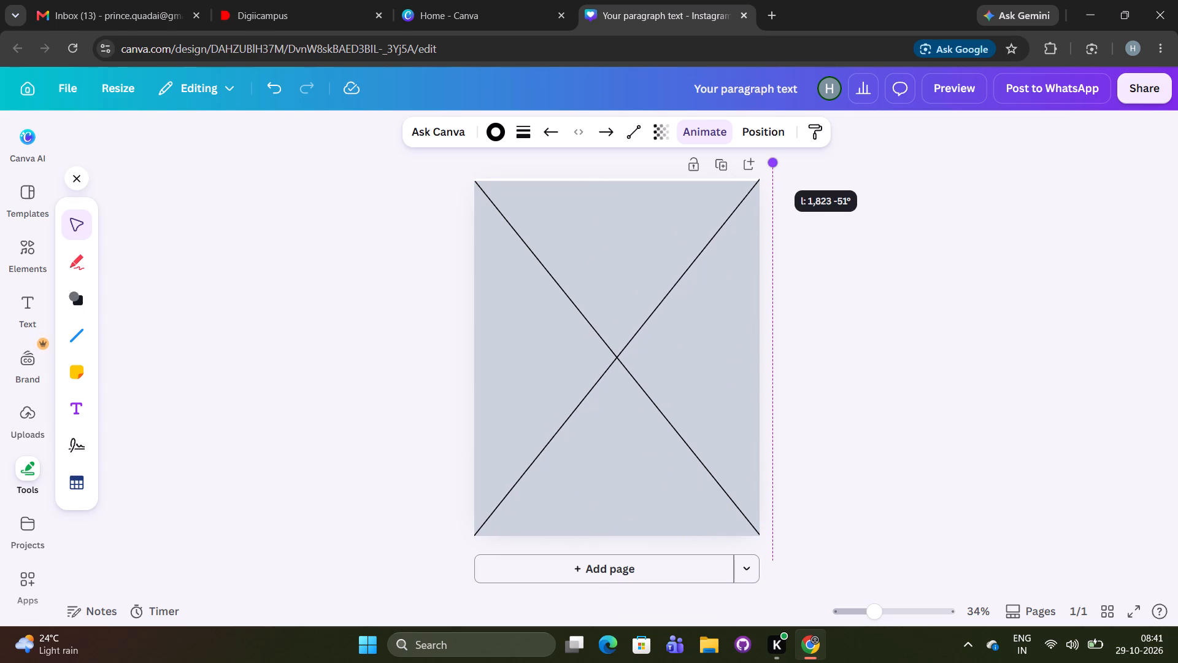
left_click_drag(771, 163, 773, 161)
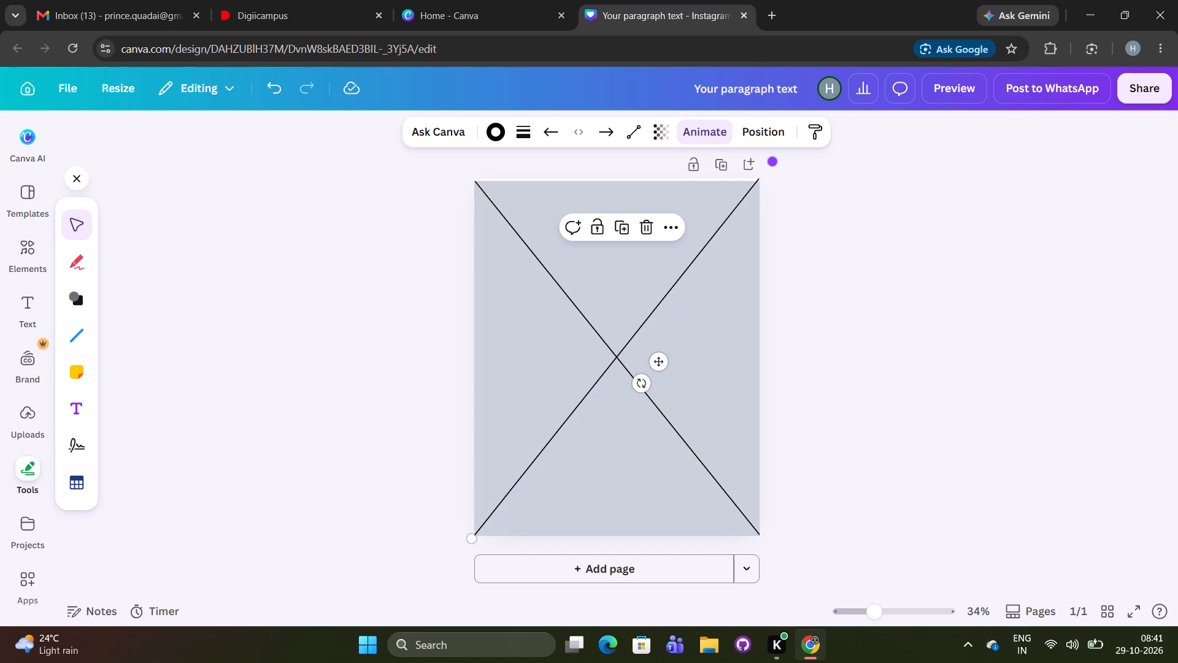
left_click(993, 319)
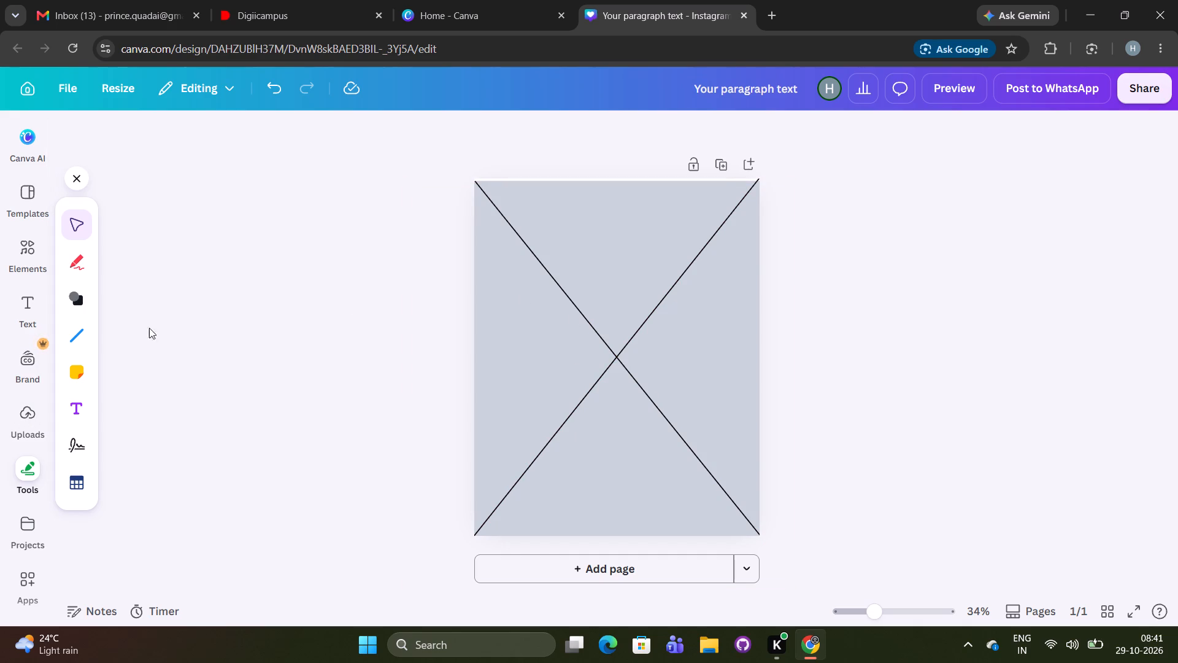
Insert a straight line and extend both ends just past the page's side edges, keeping it horizontal at 0° through the diagonals' crossing.
left_click(80, 331)
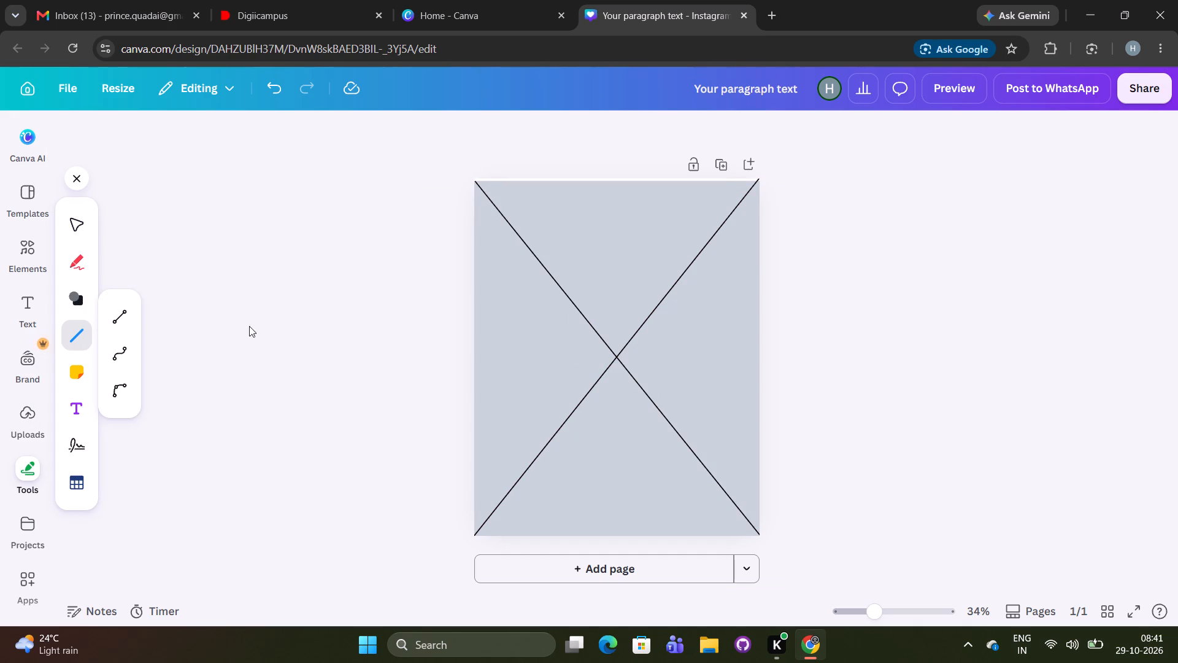
left_click(125, 312)
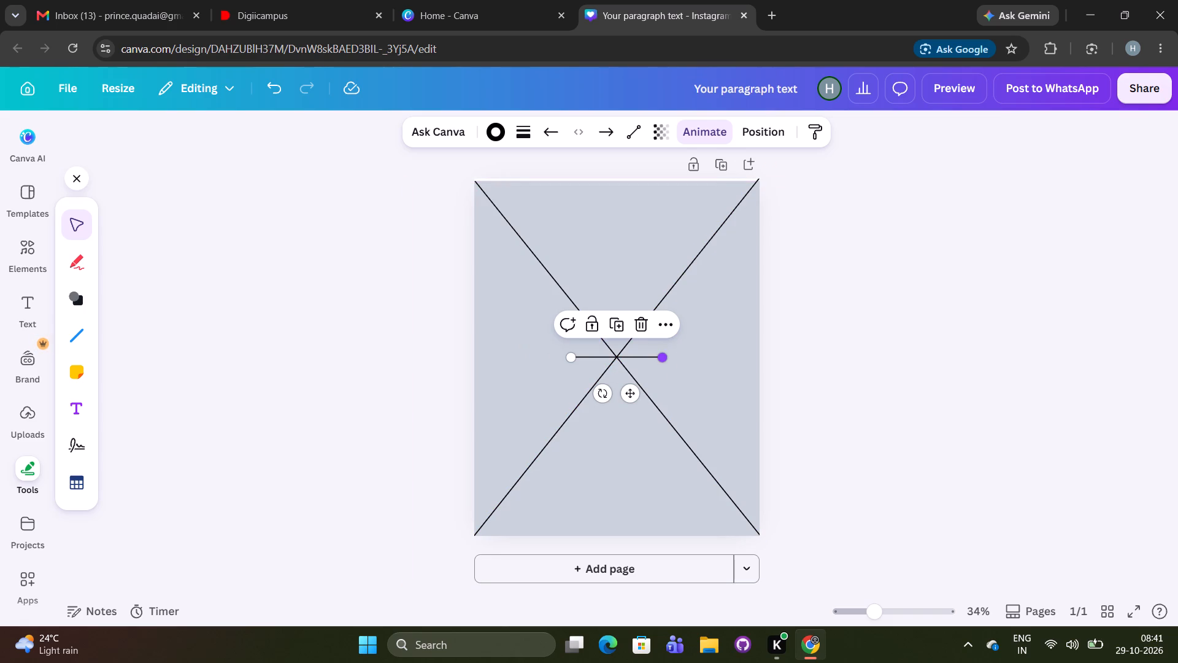
left_click_drag(664, 359, 765, 360)
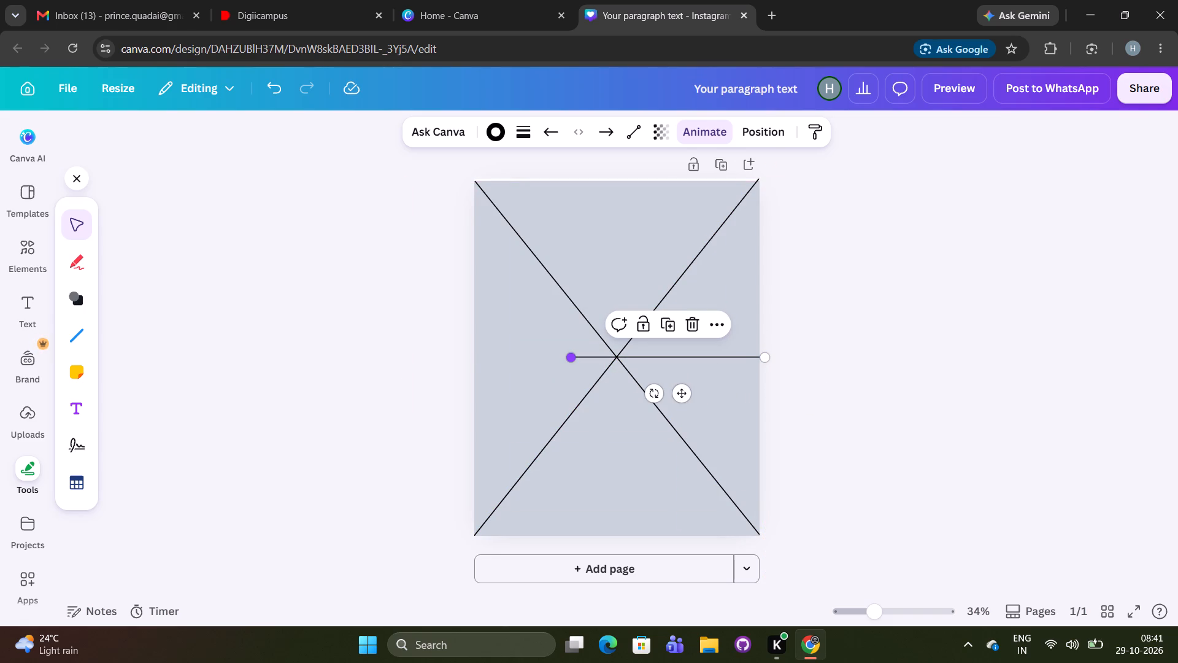
left_click_drag(568, 357, 490, 360)
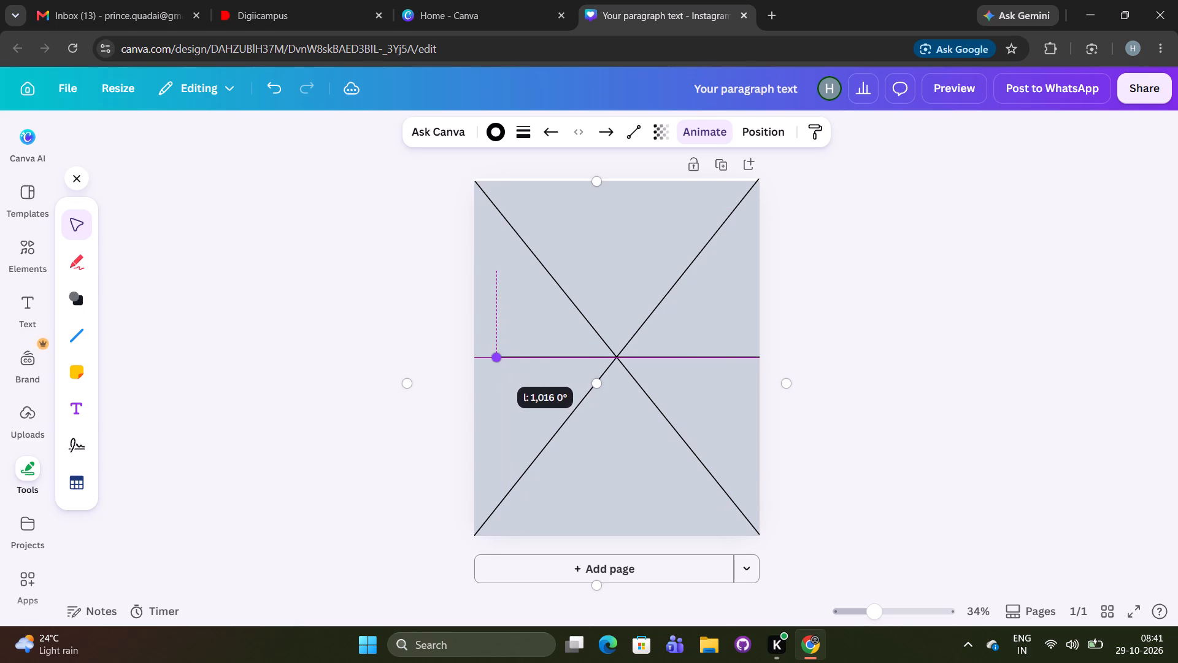
left_click_drag(490, 360, 449, 362)
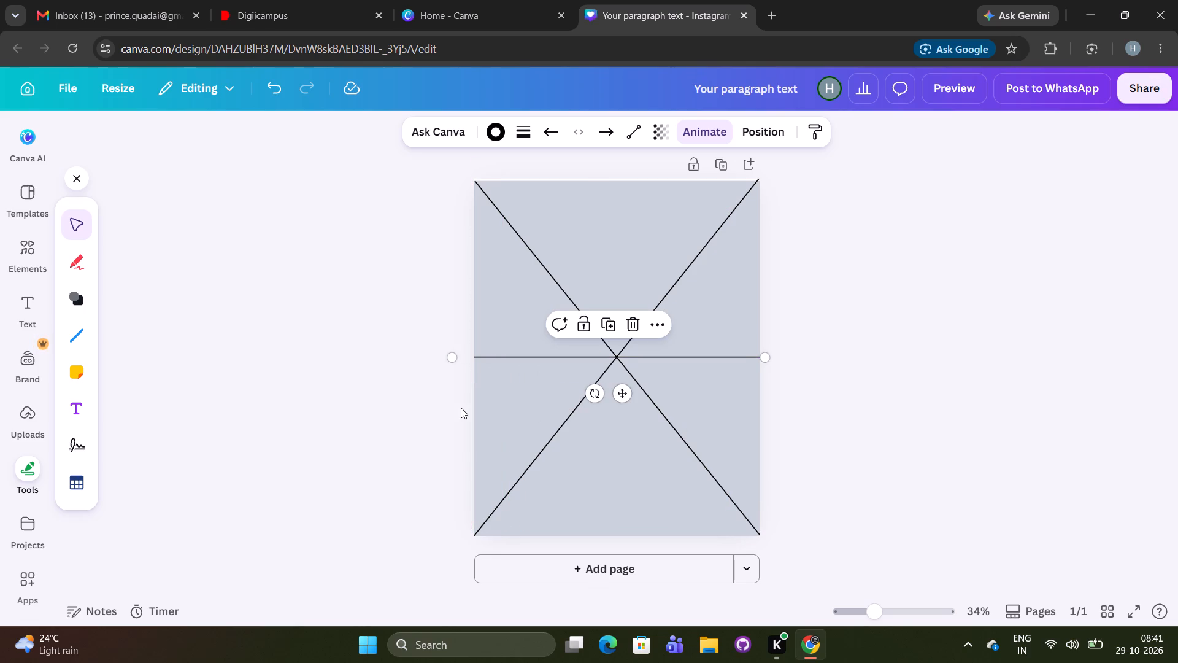
left_click(461, 408)
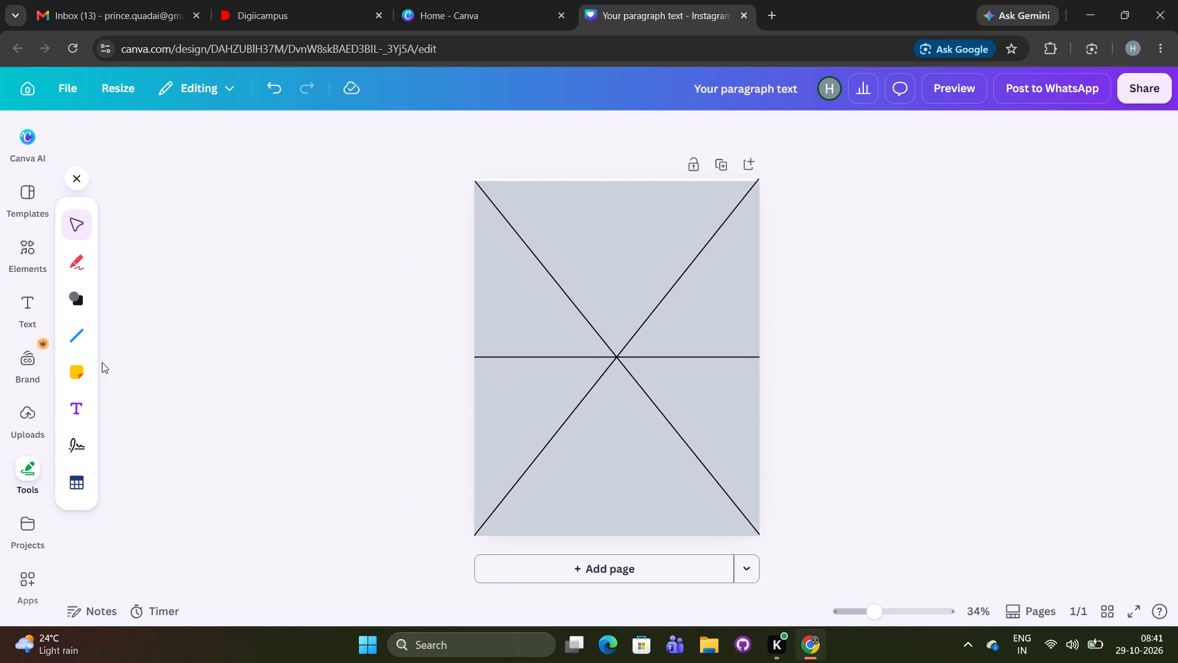
Insert another straight line, move it to the top middle of the page, and rotate it to vertical.
left_click(66, 339)
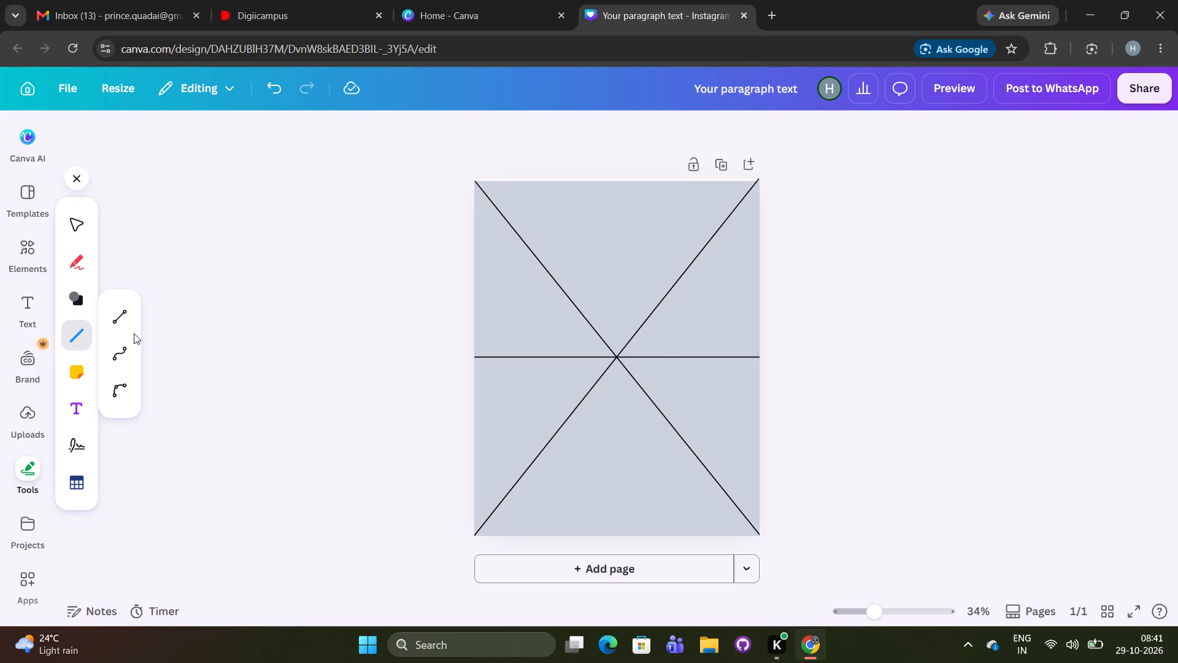
left_click(120, 311)
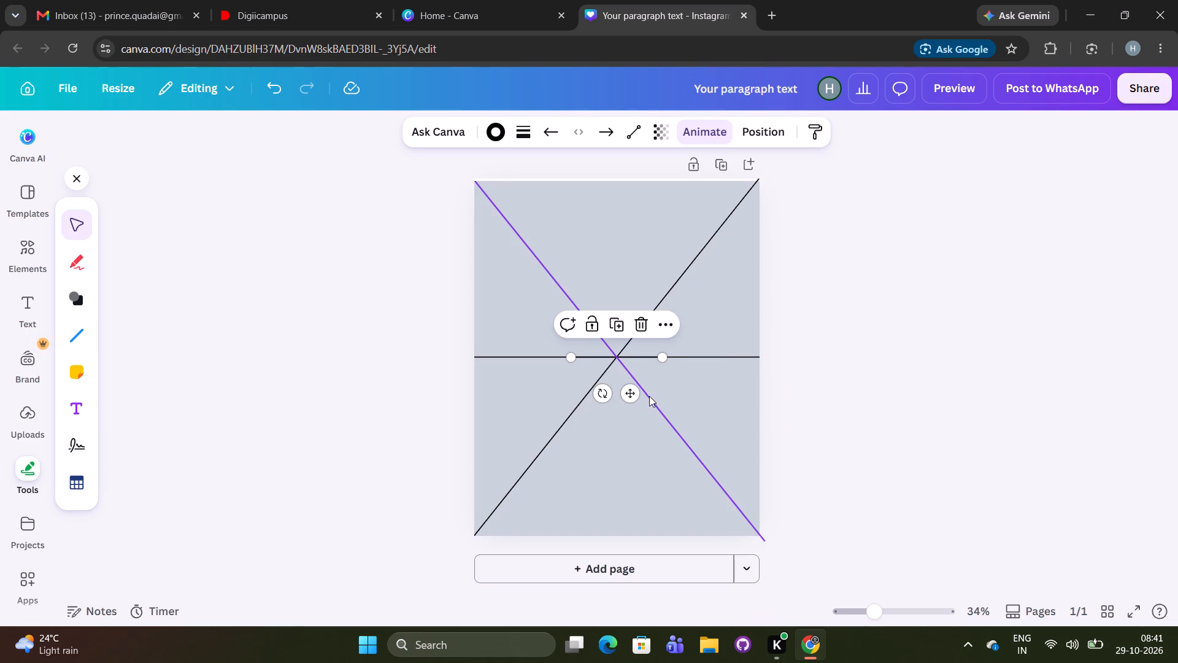
left_click_drag(626, 397, 617, 263)
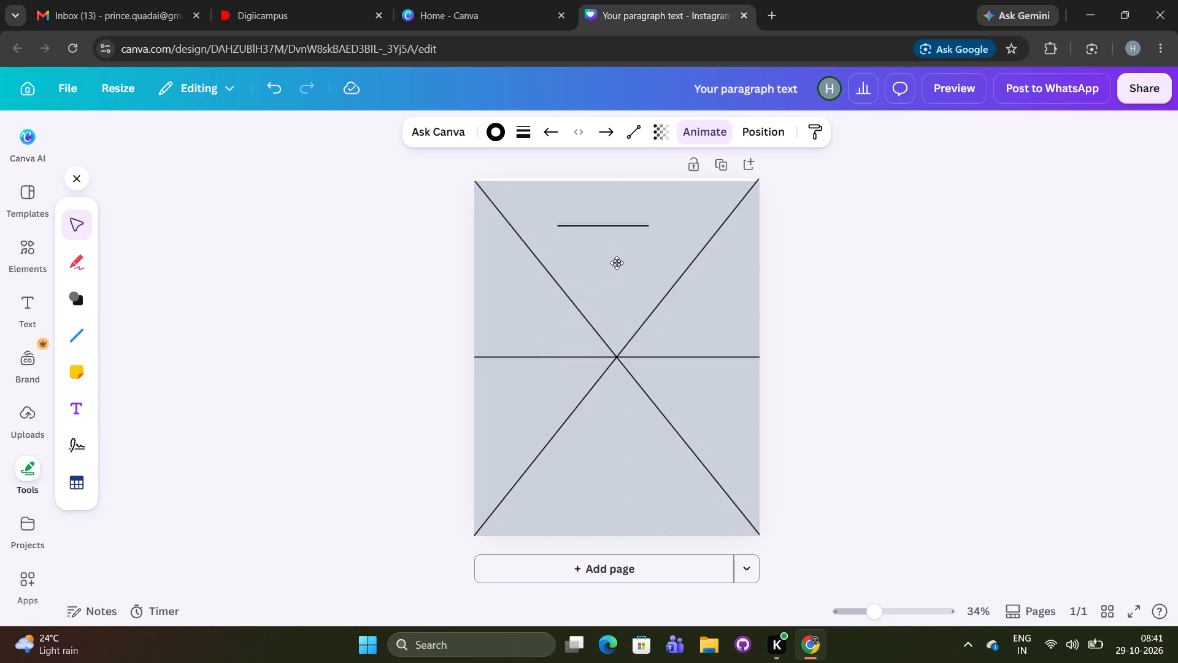
left_click_drag(617, 263, 619, 260)
left_click_drag(590, 258, 599, 289)
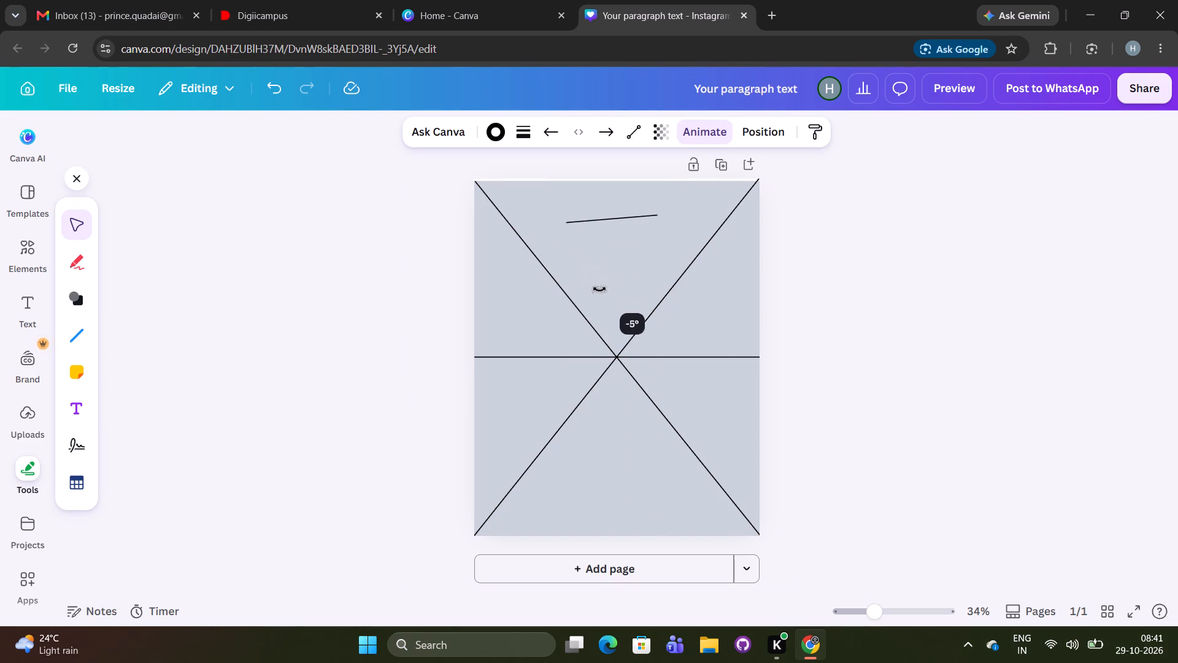
left_click_drag(599, 289, 767, 263)
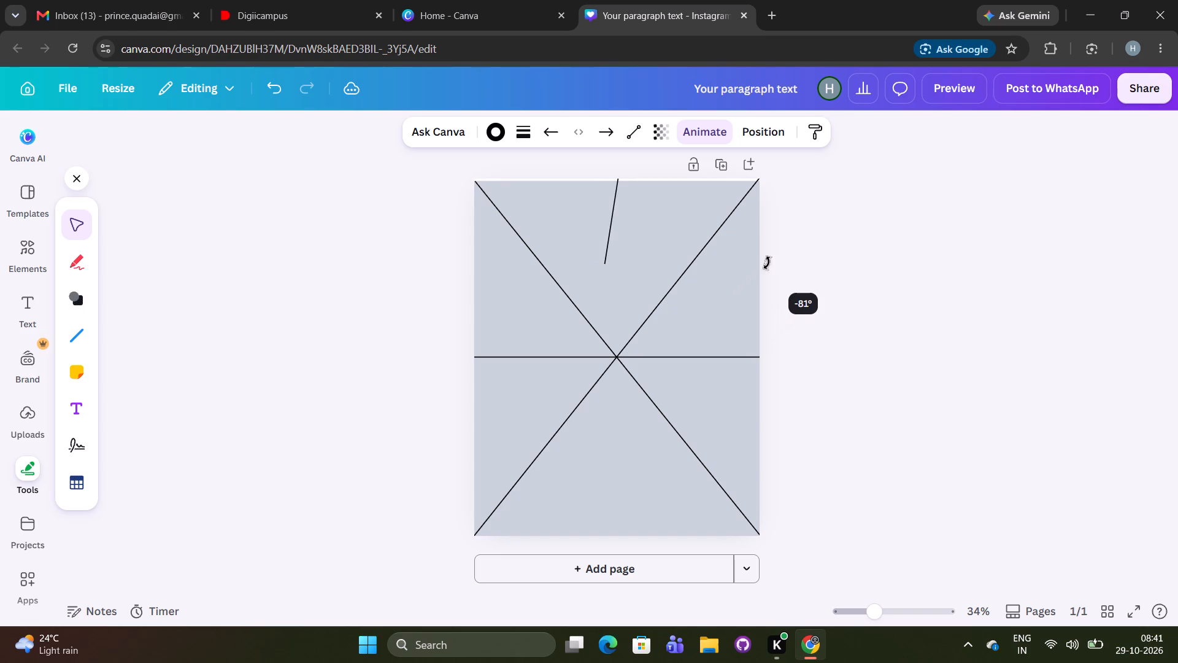
left_click_drag(767, 263, 776, 244)
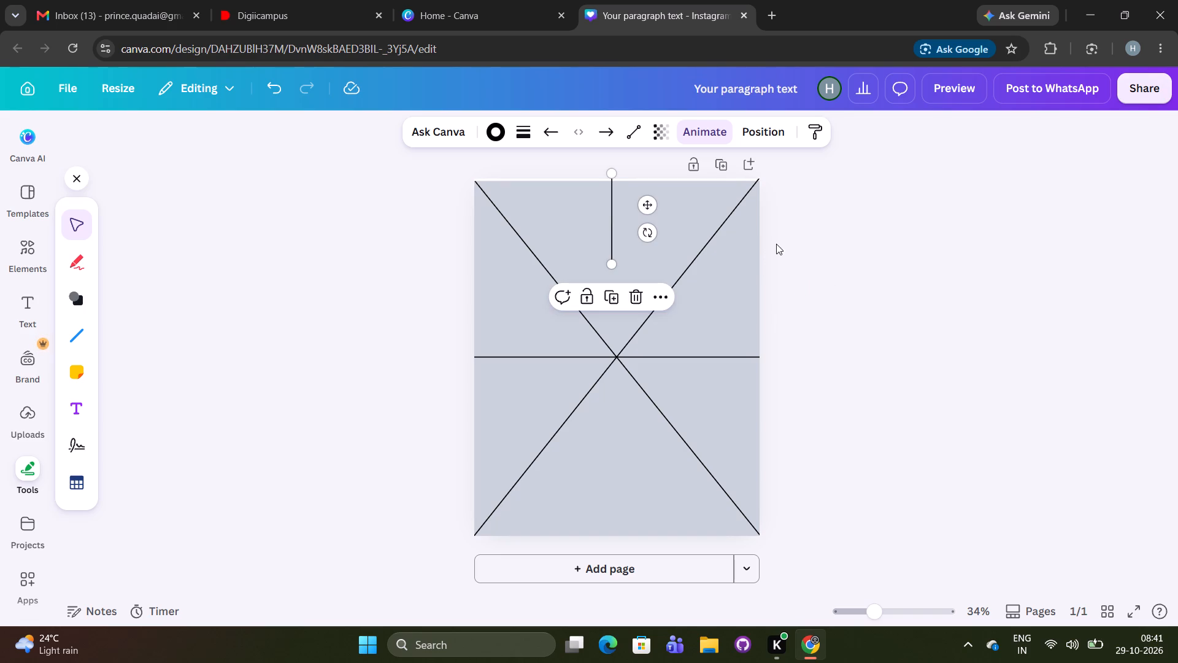
Extend the vertical line's lower end through the centre towards the page's bottom edge, about 1,218 long at -91°.
left_click_drag(613, 268, 617, 388)
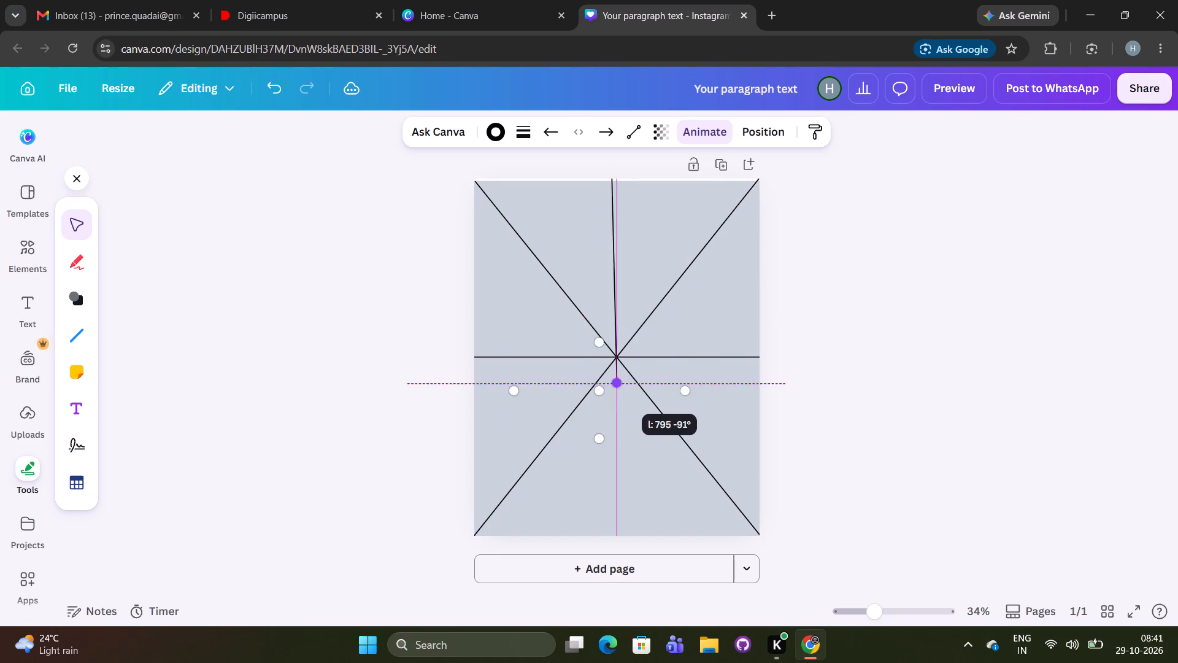
left_click_drag(617, 388, 628, 407)
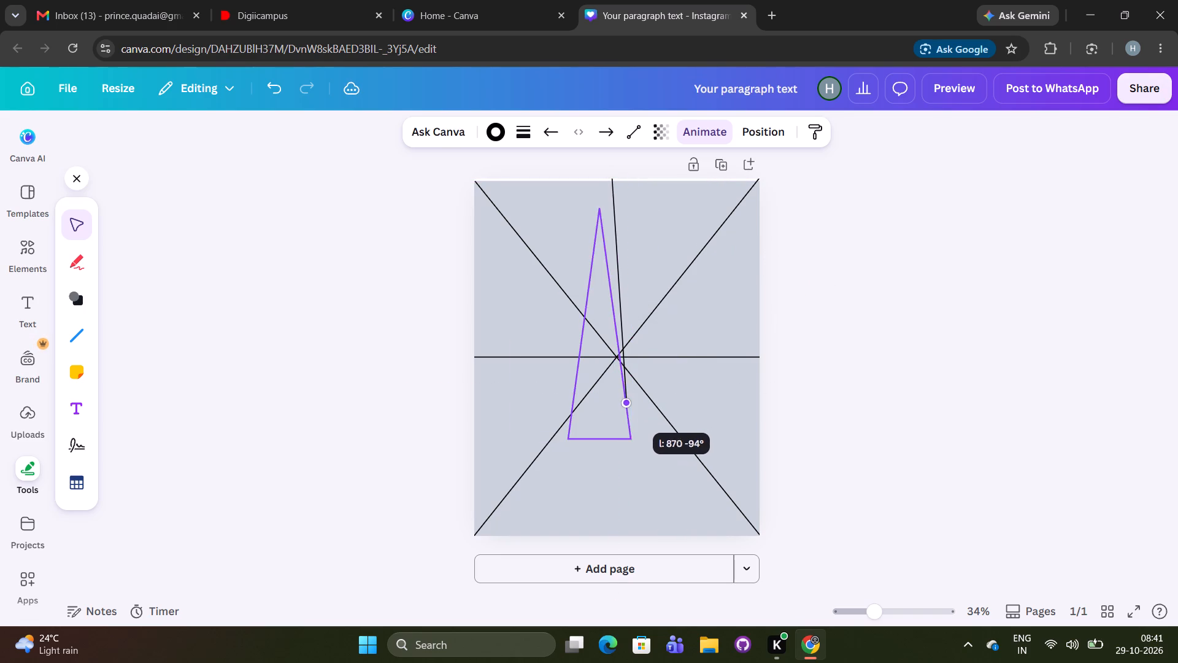
left_click_drag(628, 407, 619, 409)
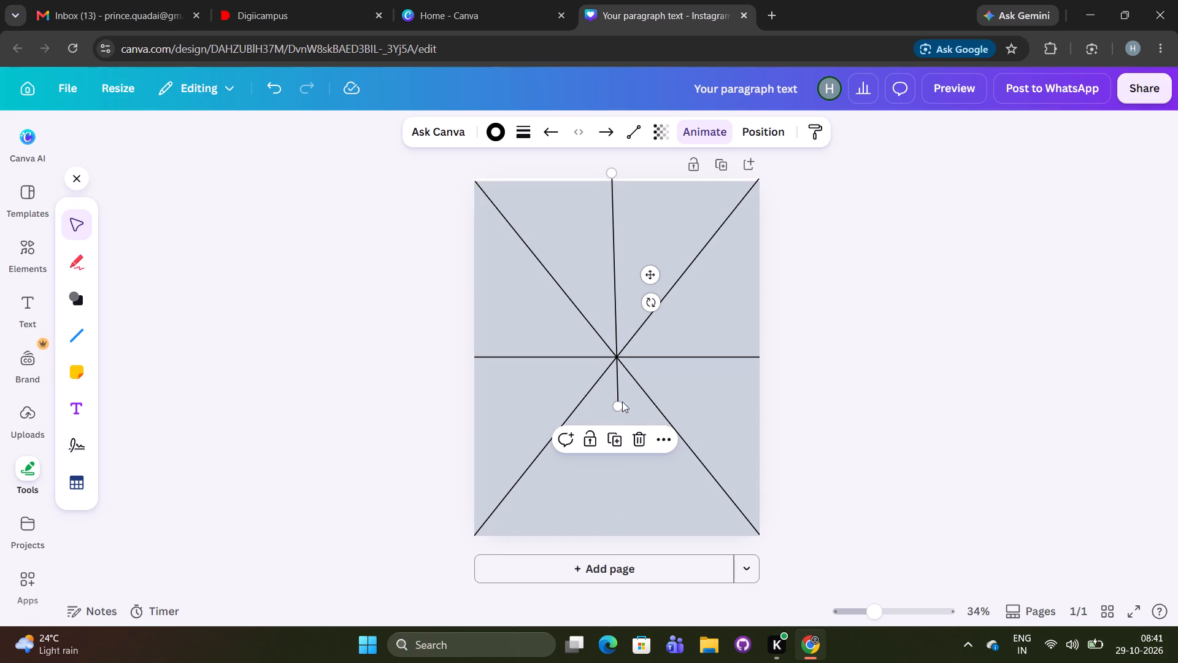
left_click_drag(617, 408, 626, 513)
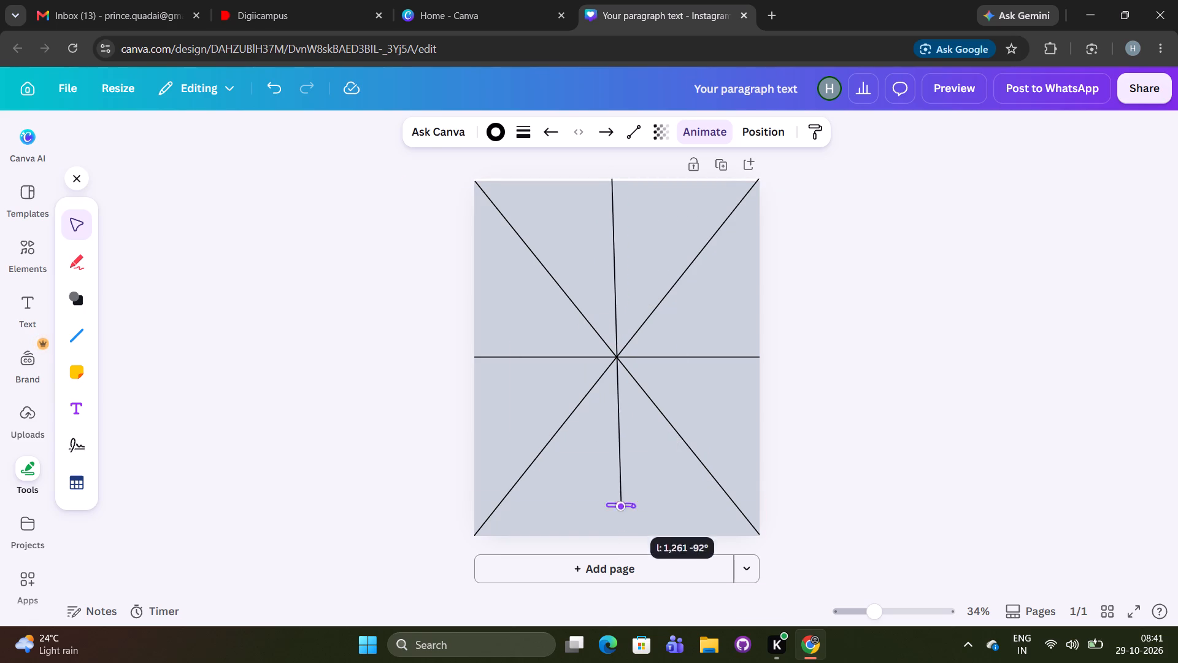
left_click_drag(626, 513, 622, 553)
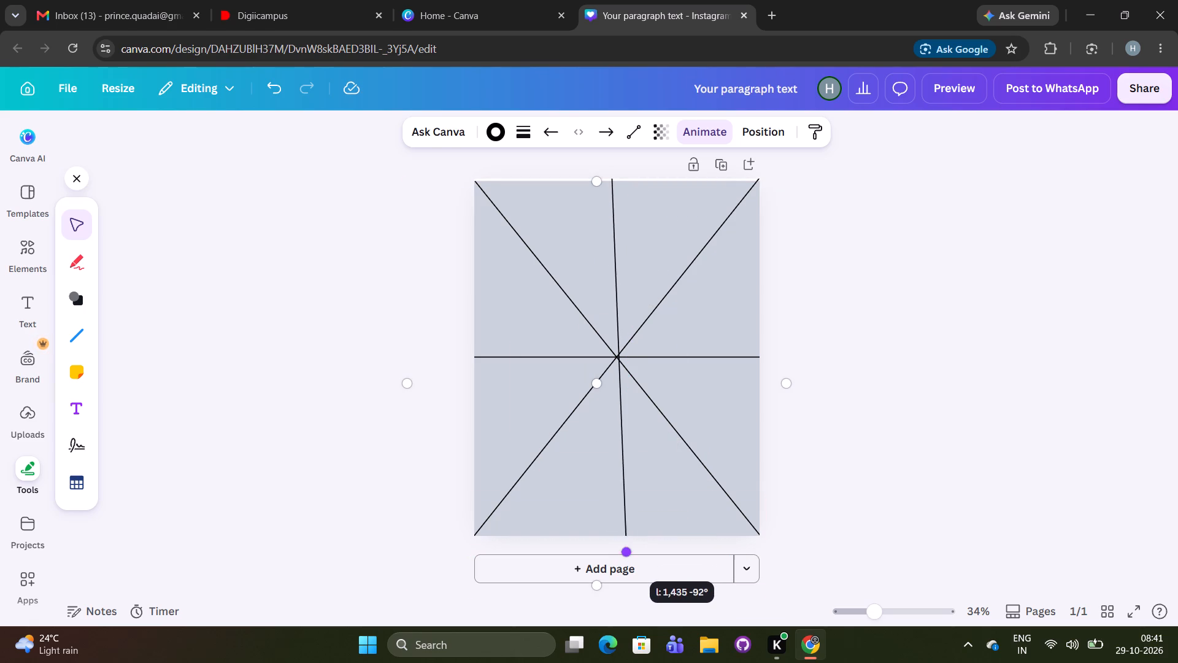
left_click_drag(622, 553, 622, 551)
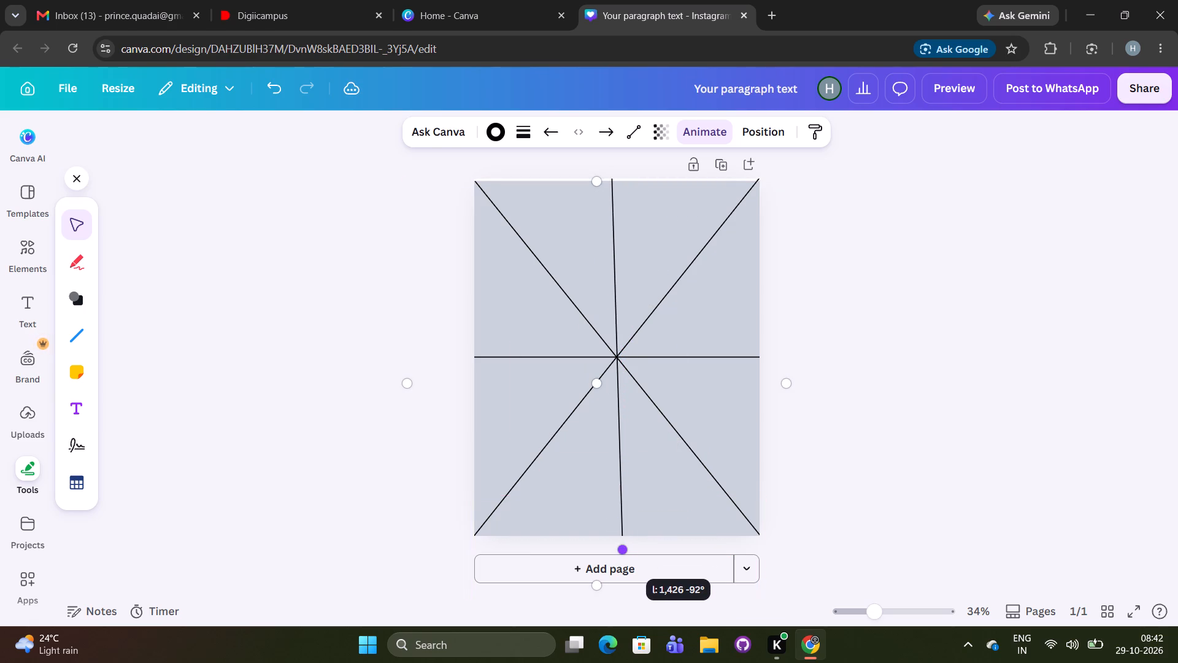
left_click_drag(622, 551, 621, 551)
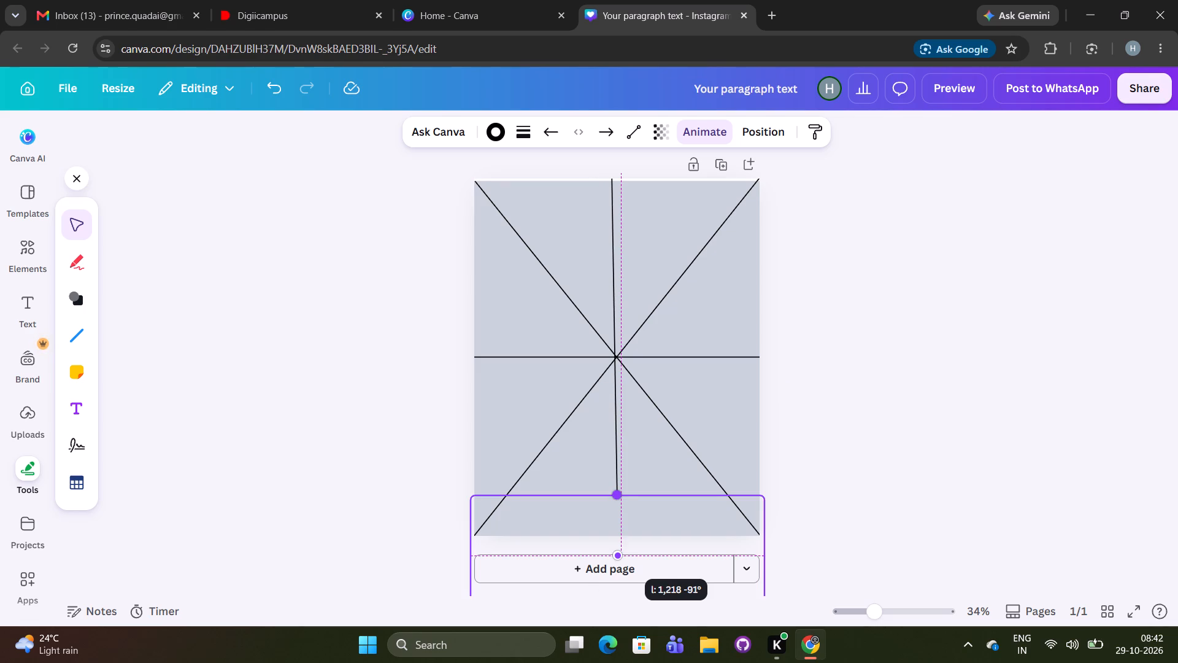
left_click_drag(621, 551, 621, 567)
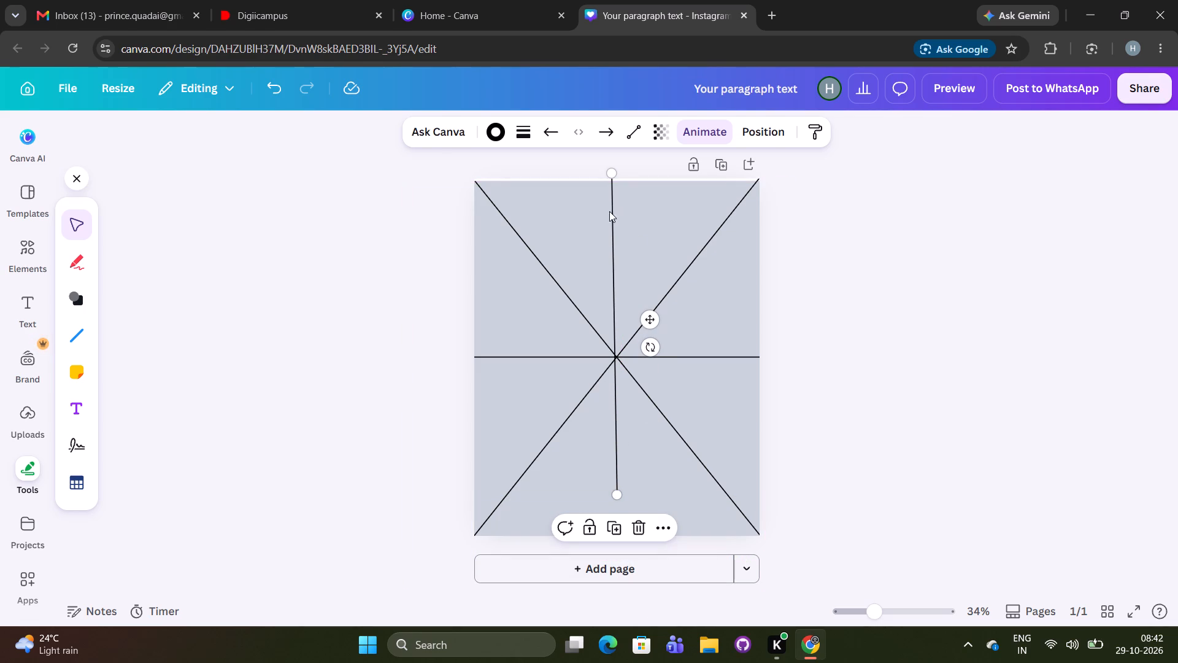
Nudge the near-vertical line slightly right so it passes through the centre crossing.
left_click(615, 386)
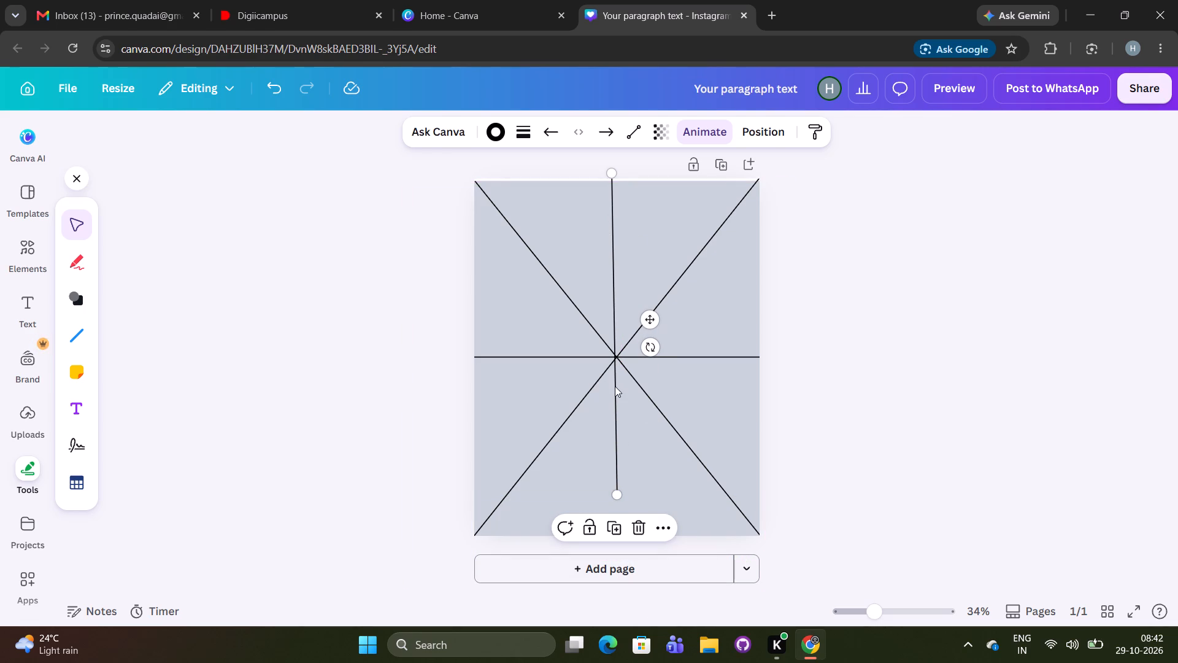
left_click(615, 387)
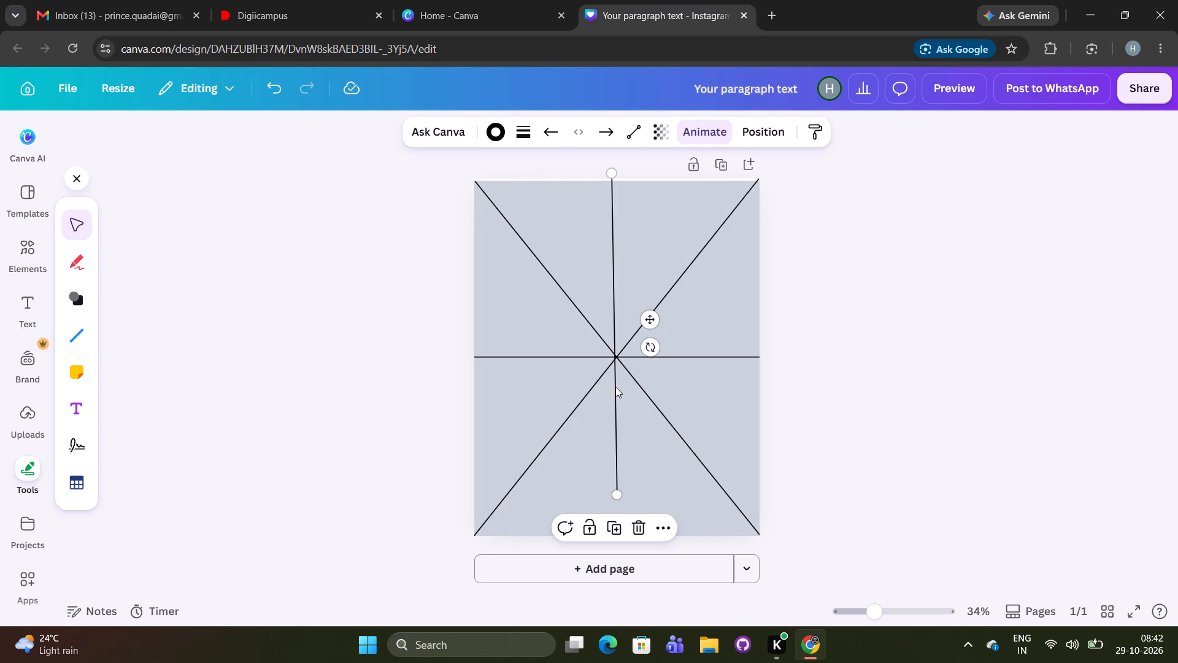
left_click(653, 319)
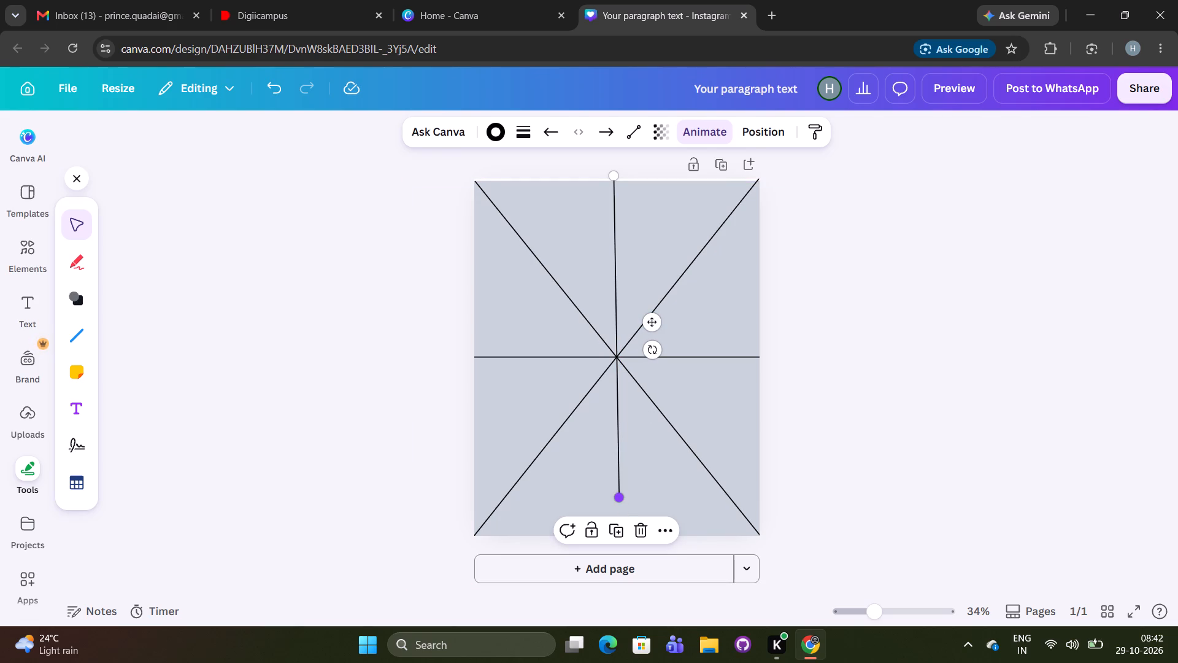
Extend the near-vertical line's lower end past the page's bottom edge and straighten the line to -90°.
left_click_drag(620, 497, 620, 510)
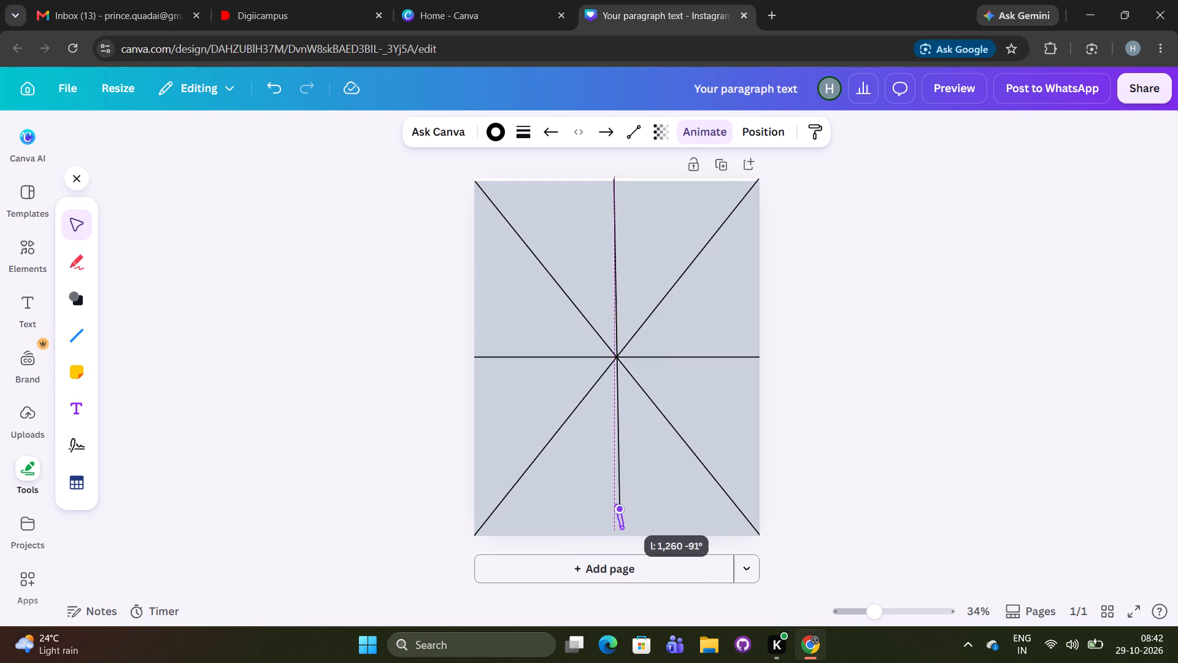
left_click_drag(620, 510, 624, 551)
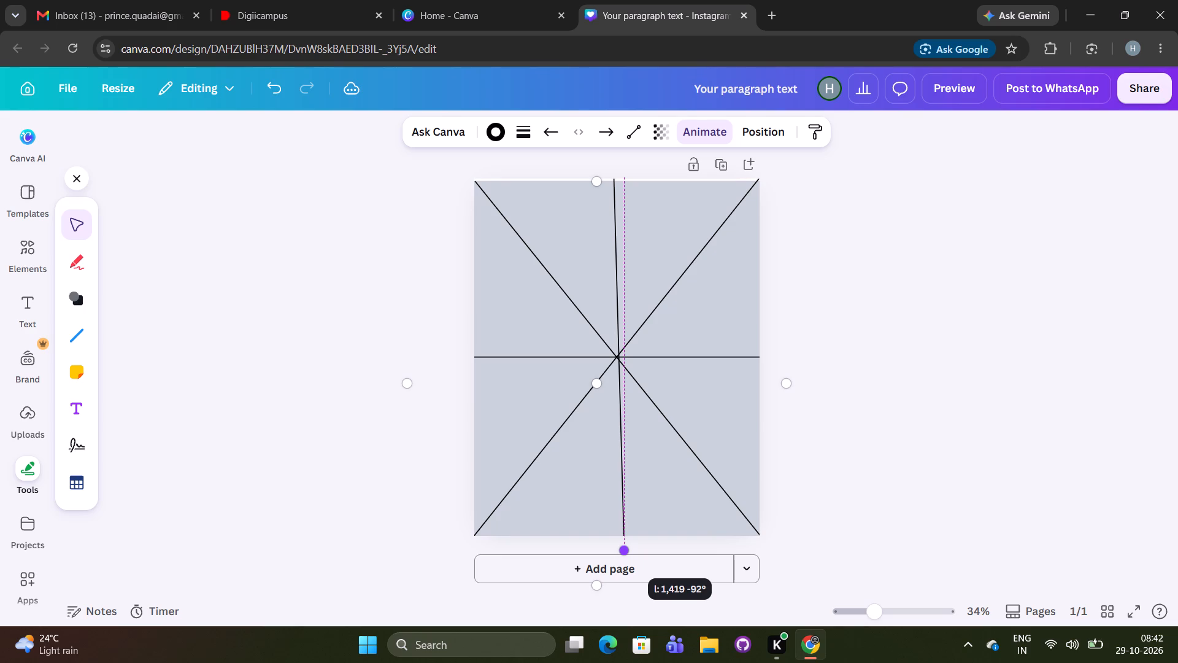
left_click_drag(624, 551, 620, 554)
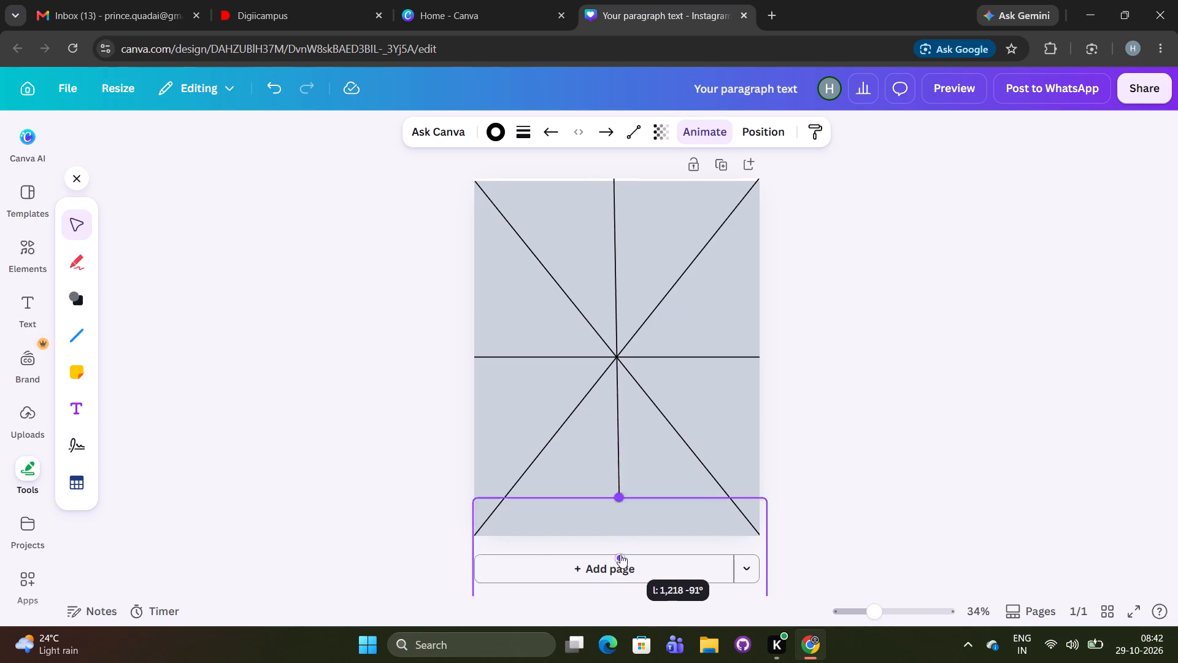
left_click_drag(620, 554, 620, 565)
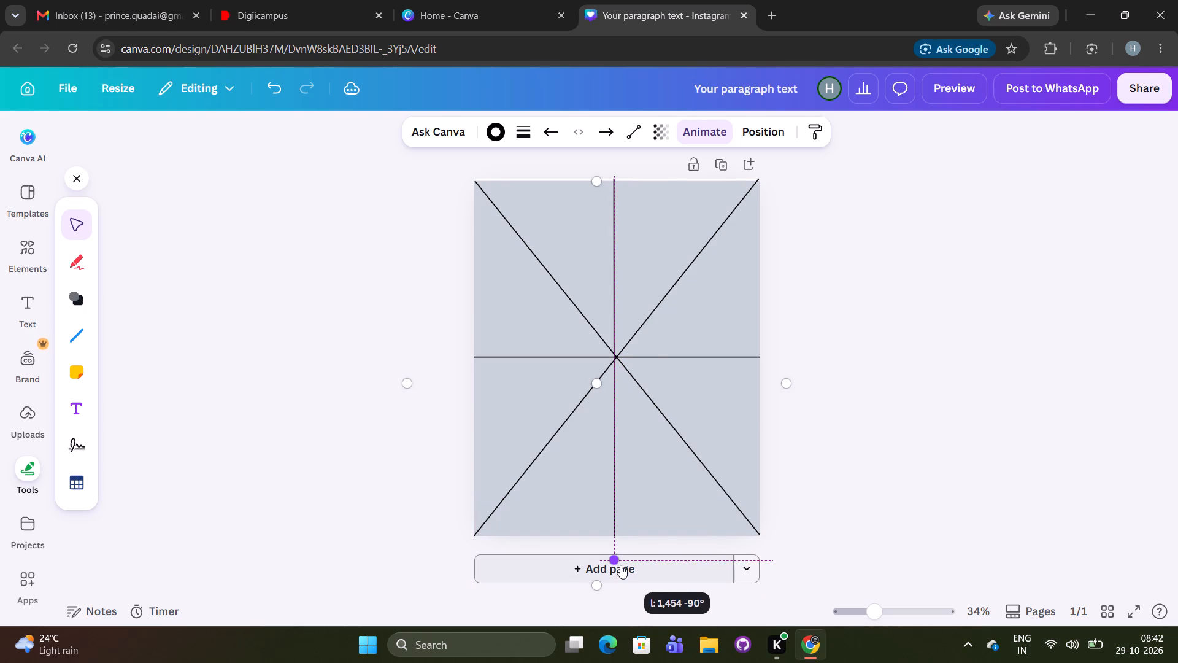
left_click_drag(620, 565, 620, 567)
Shift the full-height vertical line slightly right to align with the page's centre, through the crossing of the other lines.
left_click(649, 361)
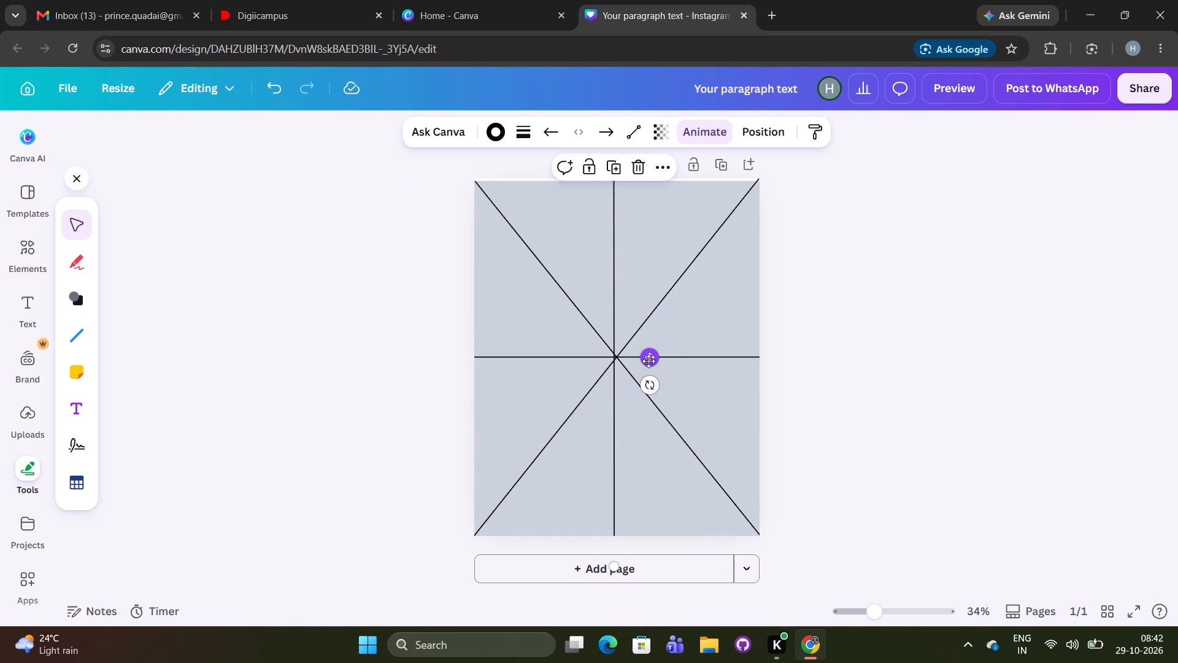
left_click(649, 361)
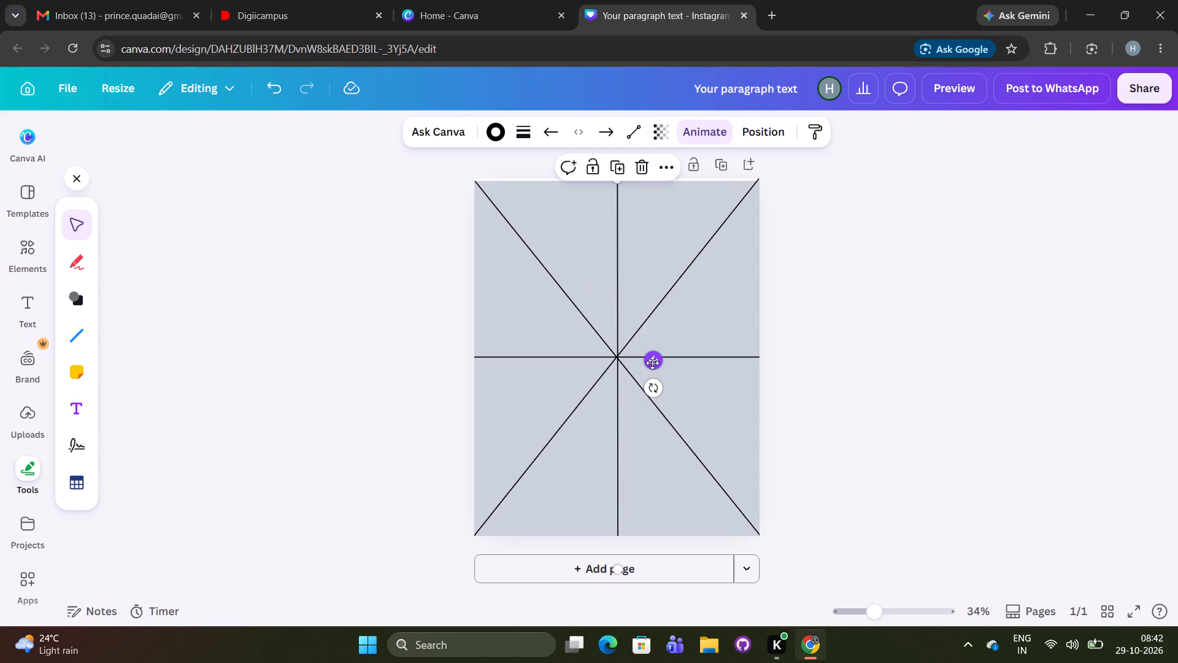
left_click(652, 363)
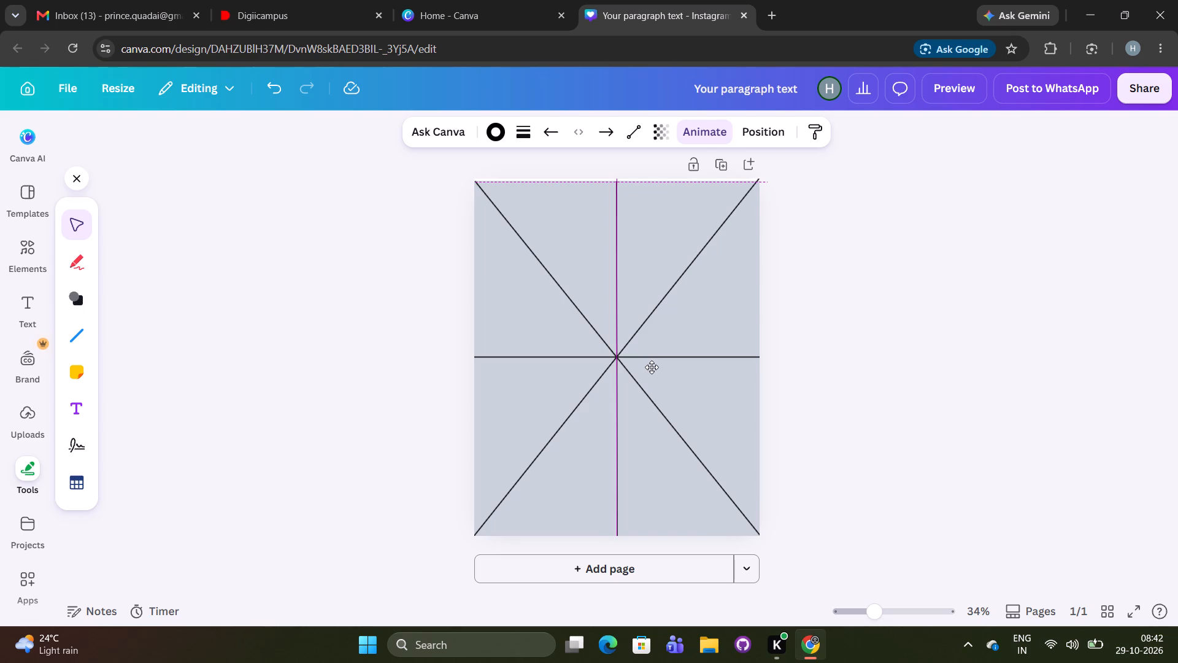
key("Return")
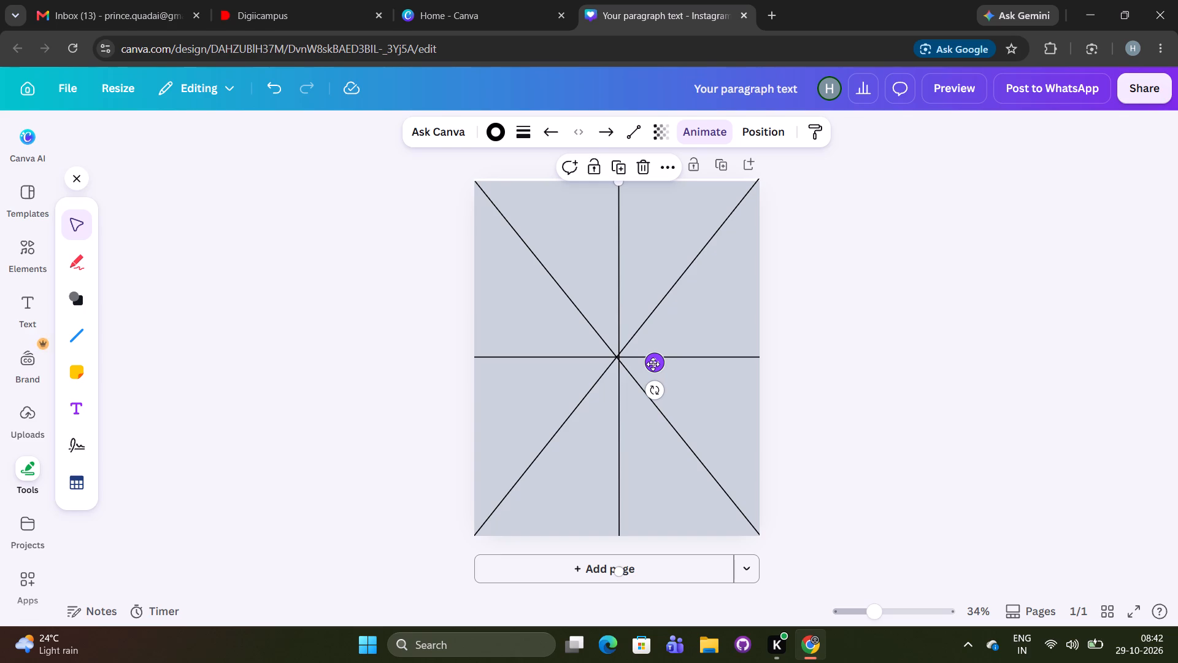
left_click(653, 364)
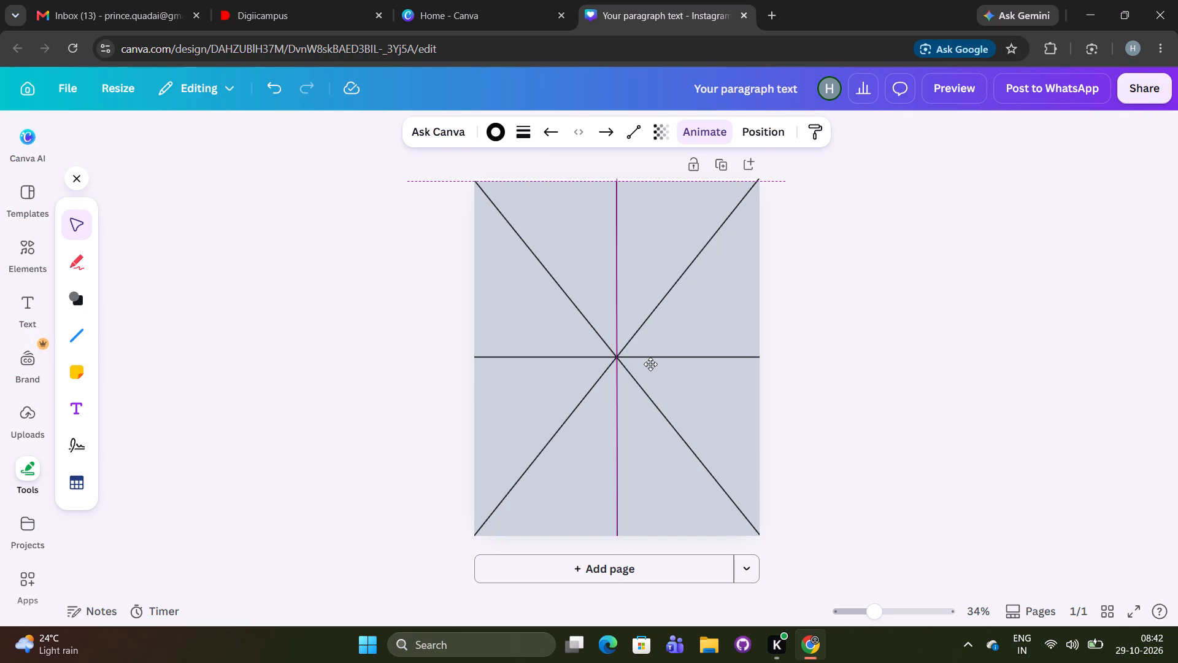
left_click(723, 392)
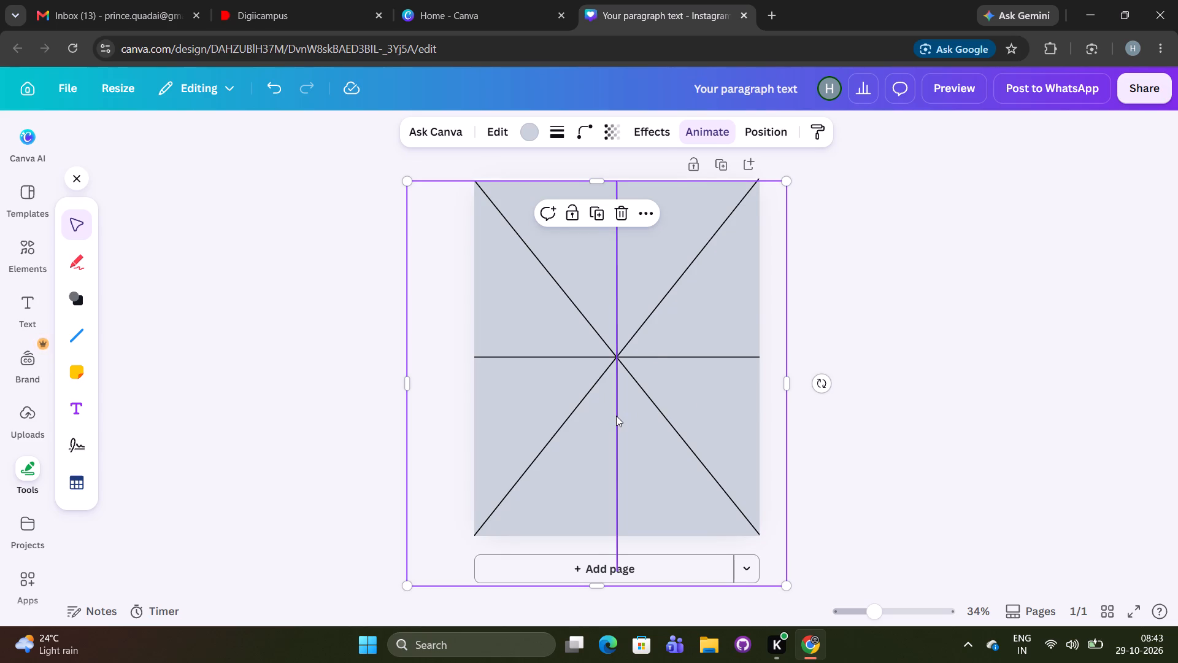
left_click(616, 416)
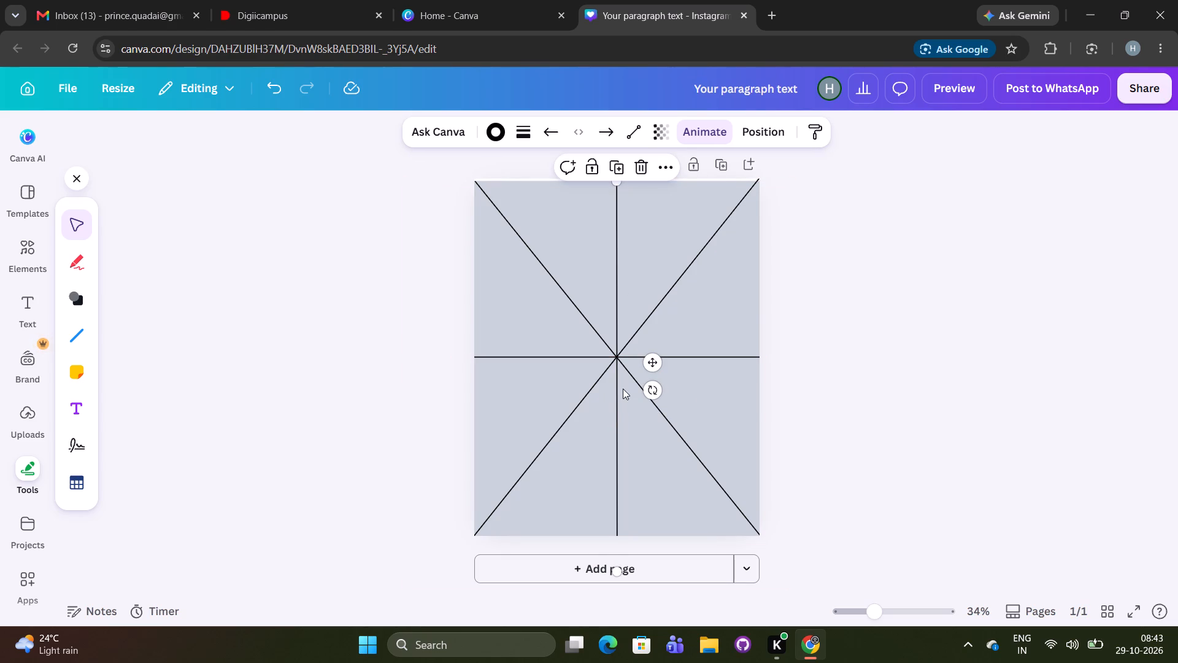
left_click(617, 392)
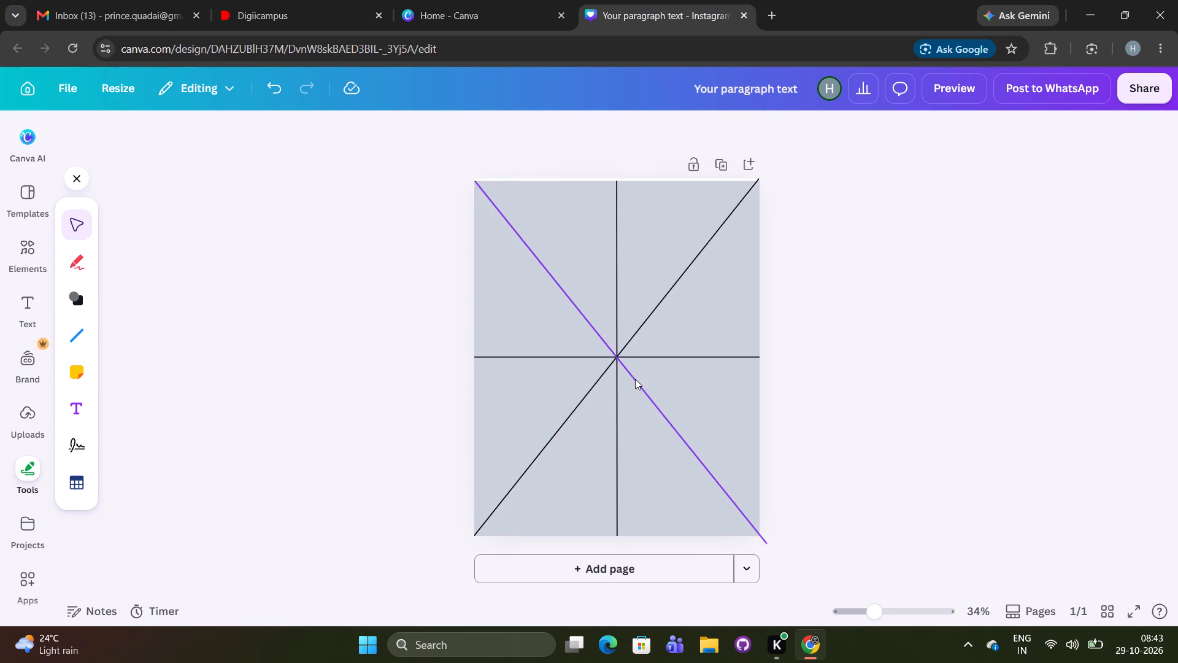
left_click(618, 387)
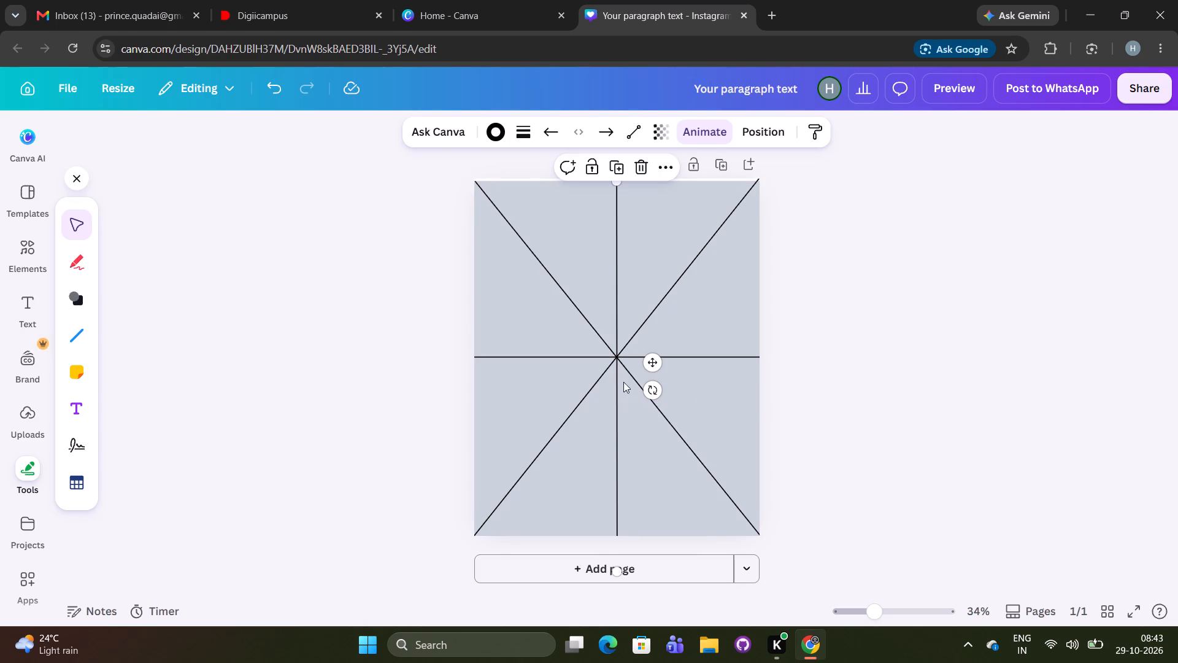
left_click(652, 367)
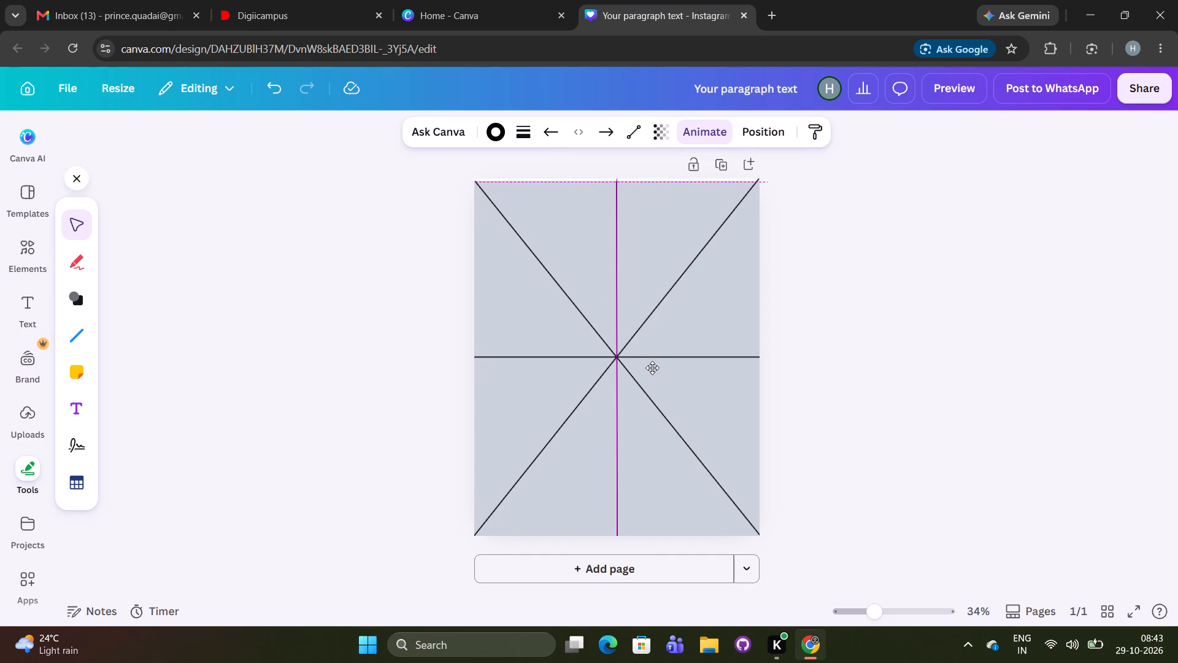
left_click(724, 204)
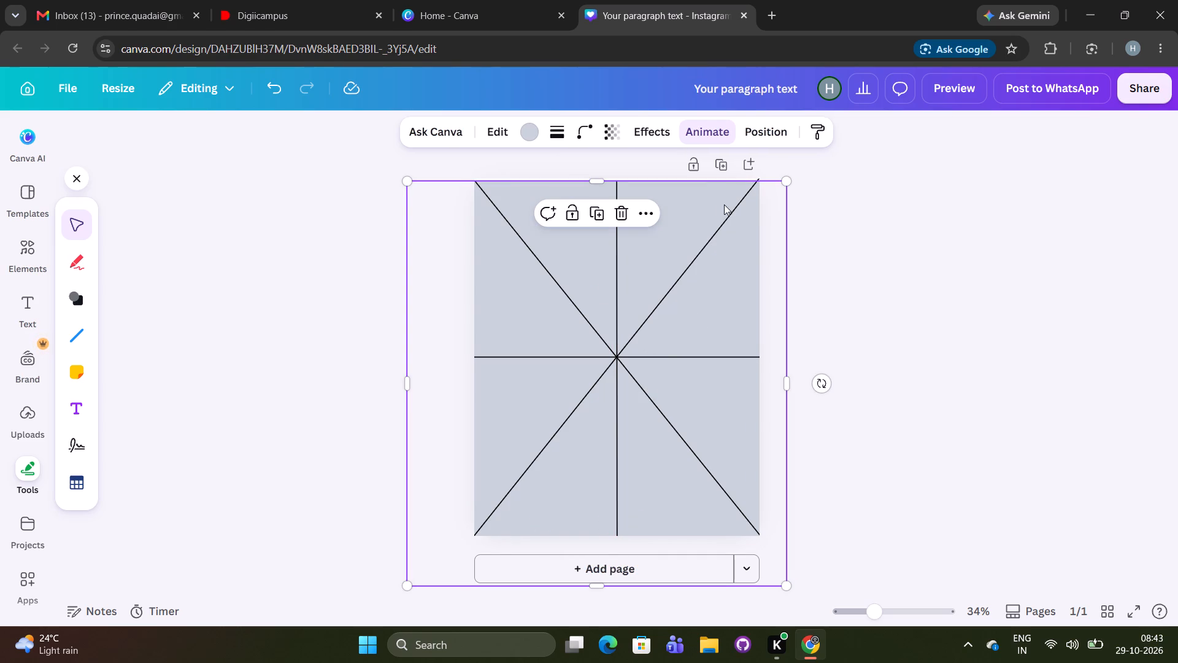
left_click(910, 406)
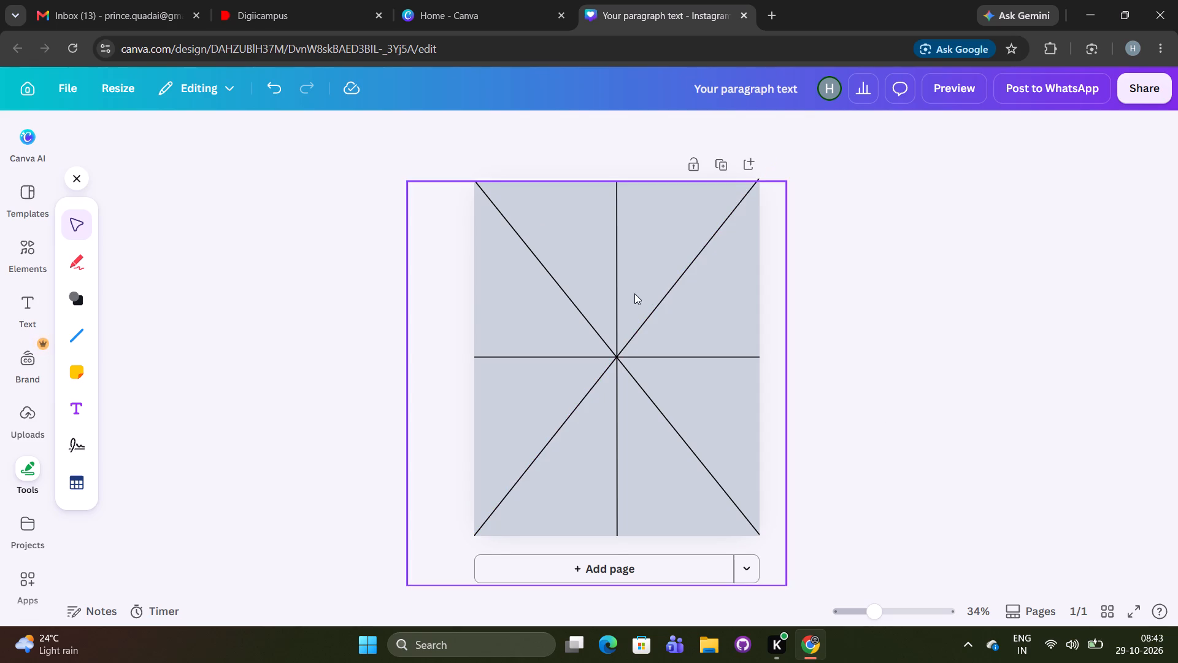
Lock the vertical line, both diagonals and the horizontal line crossing at the page's centre.
left_click(620, 301)
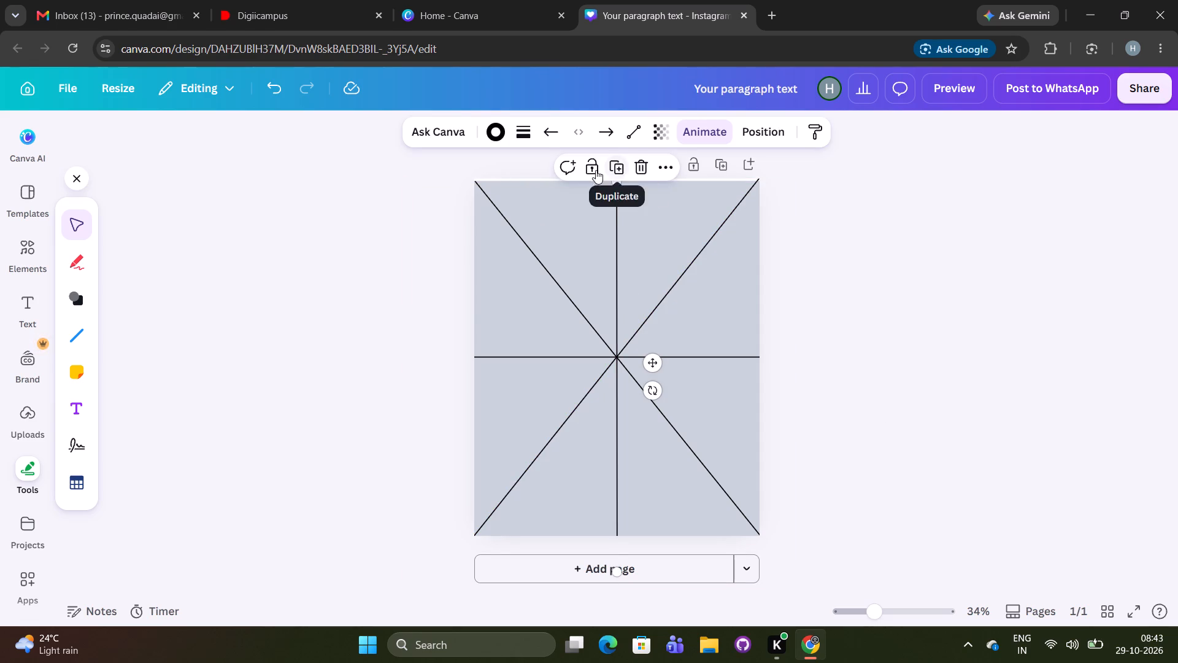
left_click(599, 173)
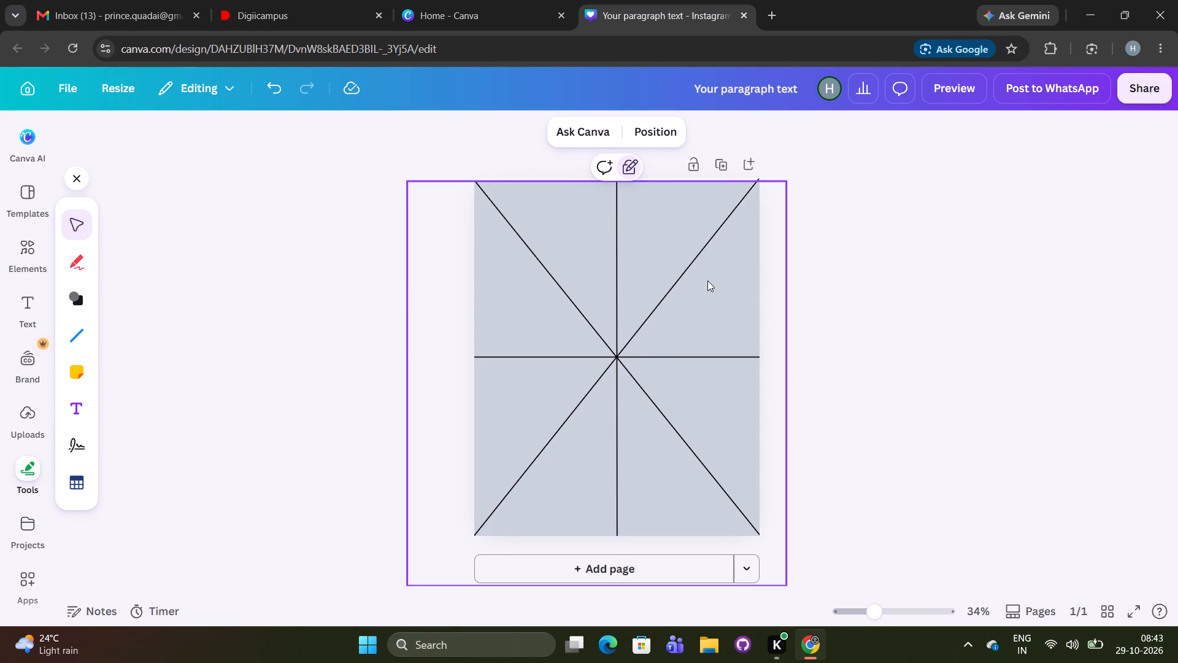
left_click(685, 273)
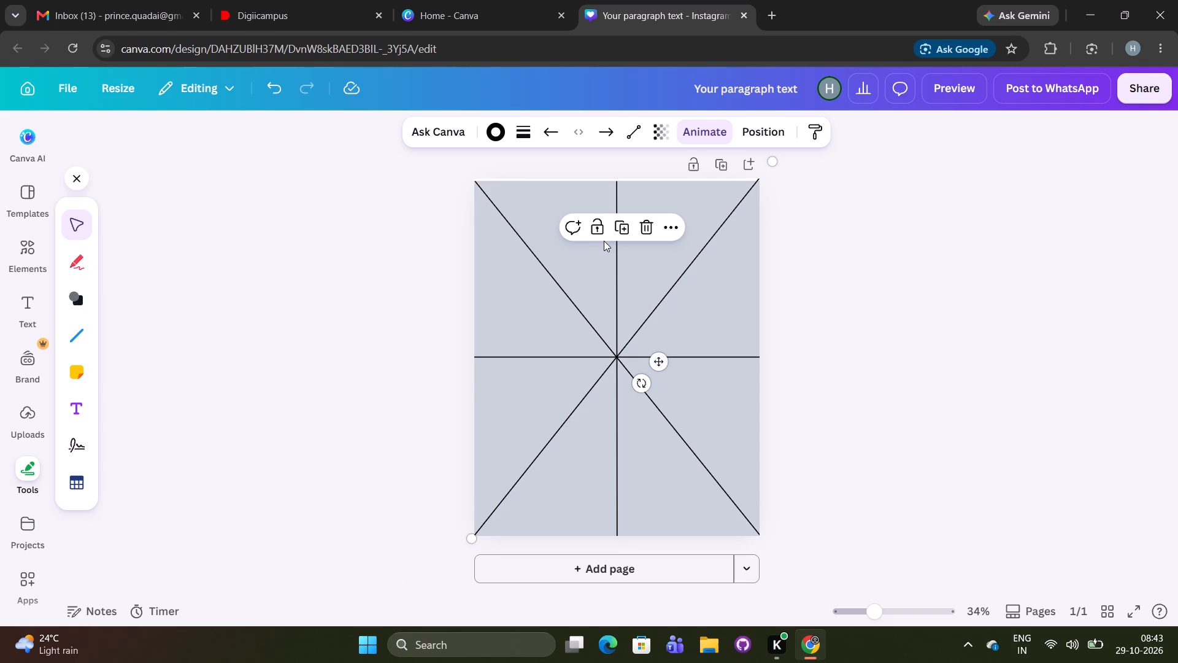
left_click(595, 229)
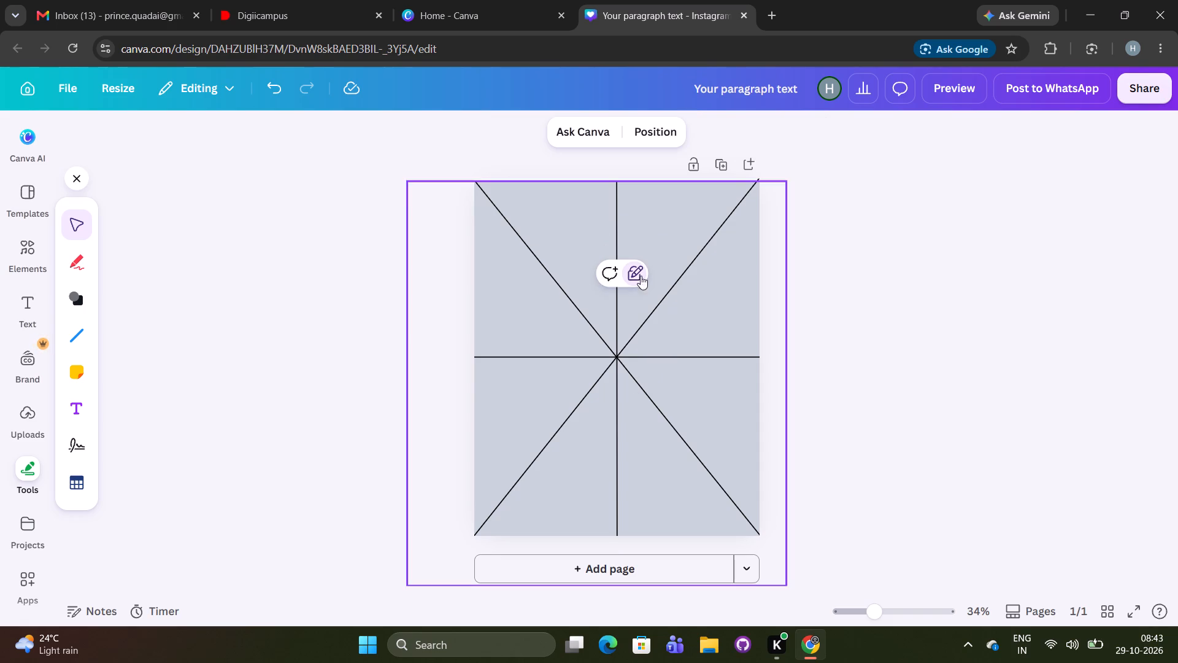
left_click(701, 357)
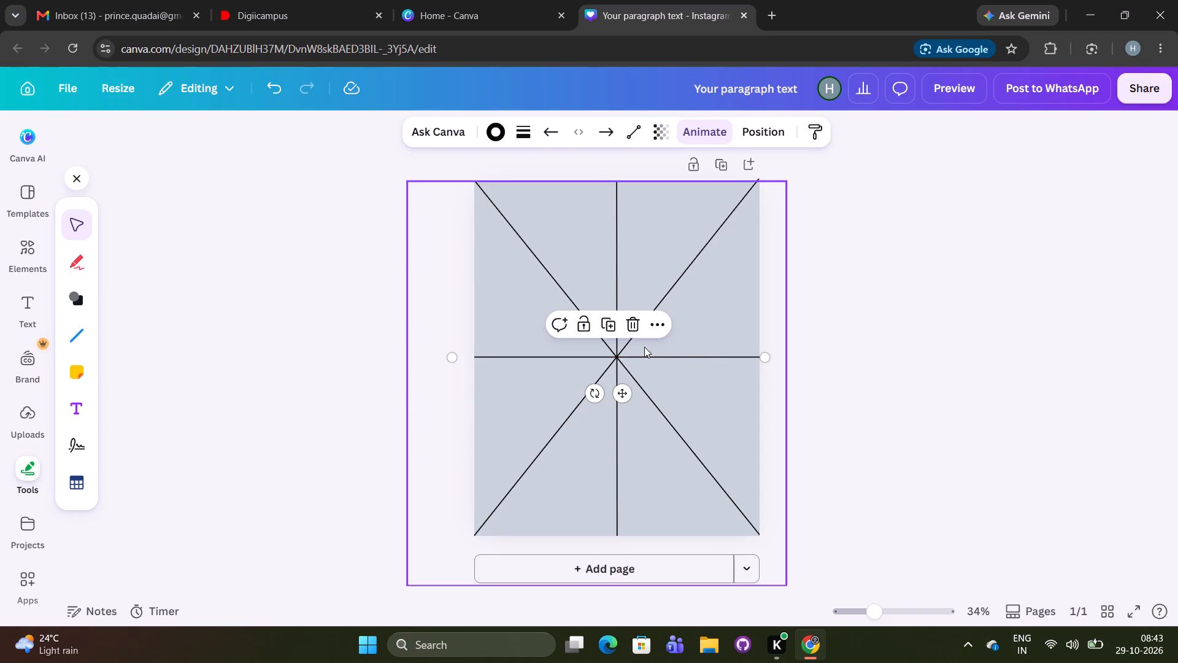
left_click(586, 331)
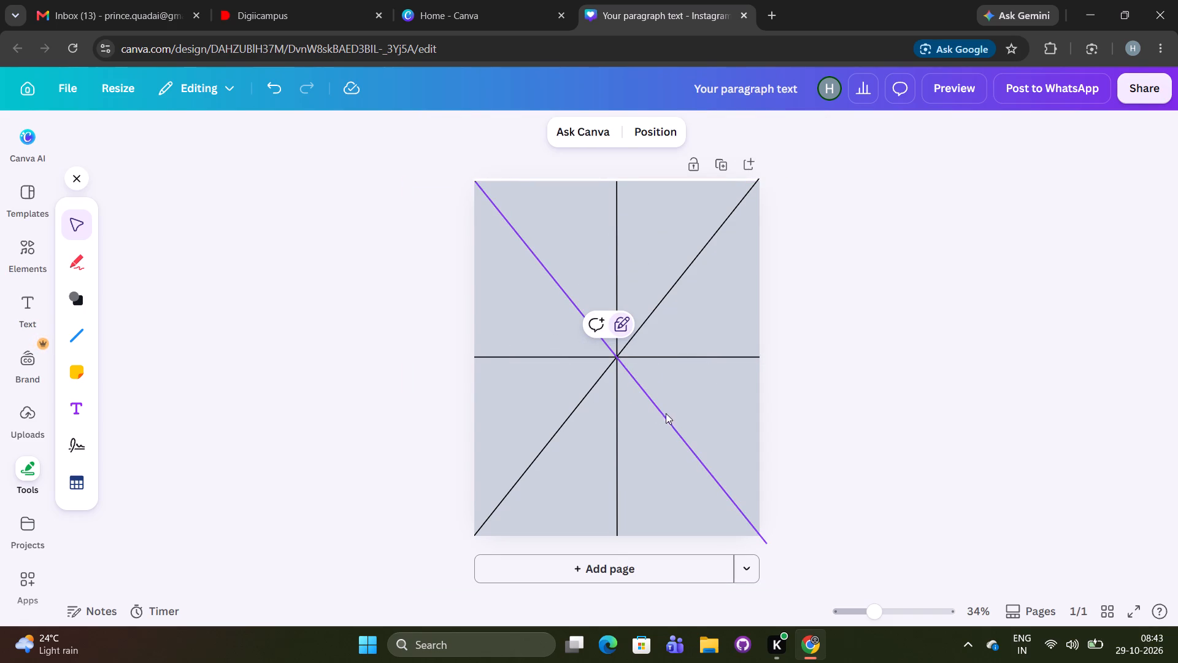
left_click(673, 430)
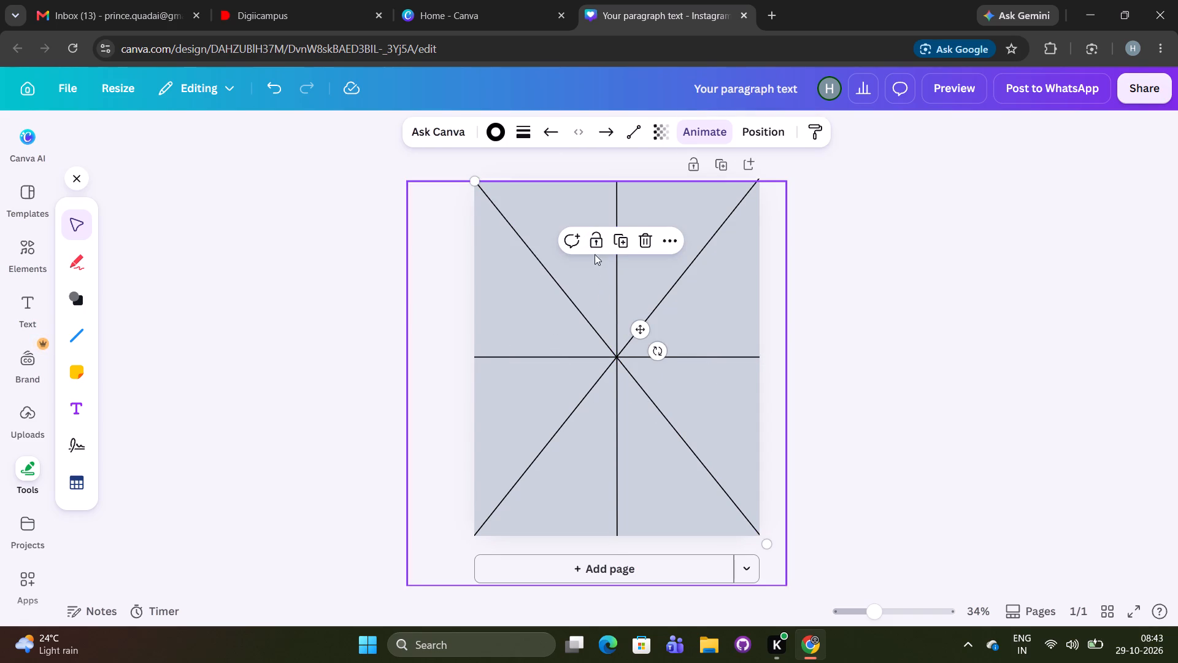
left_click(593, 249)
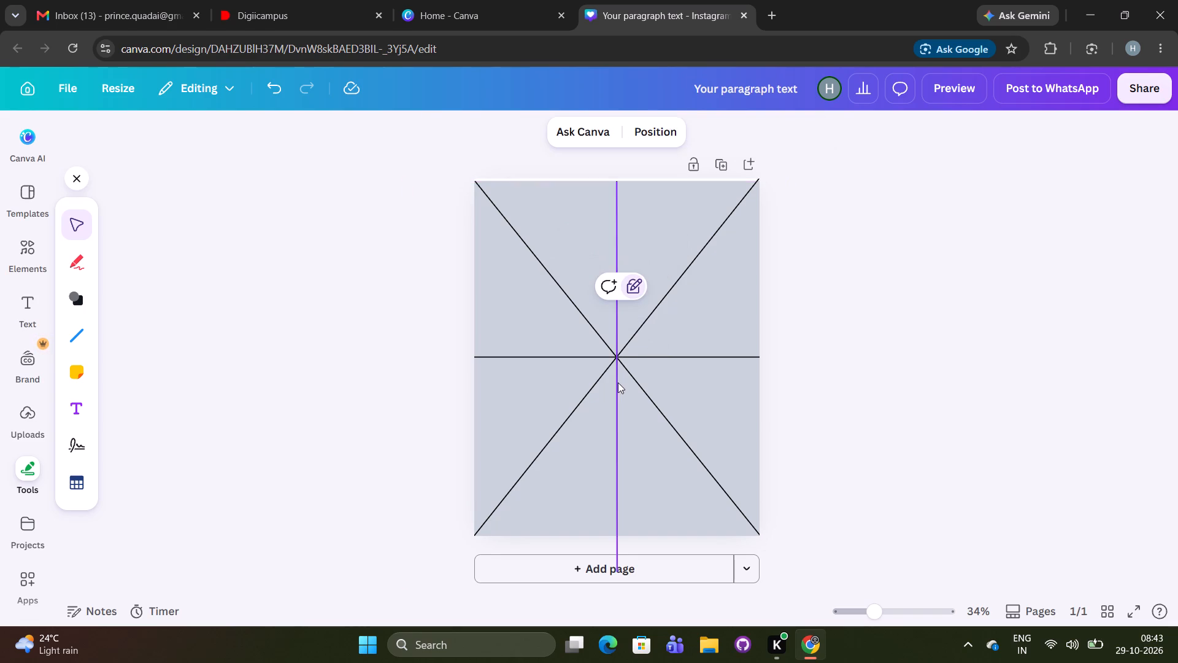
left_click(617, 388)
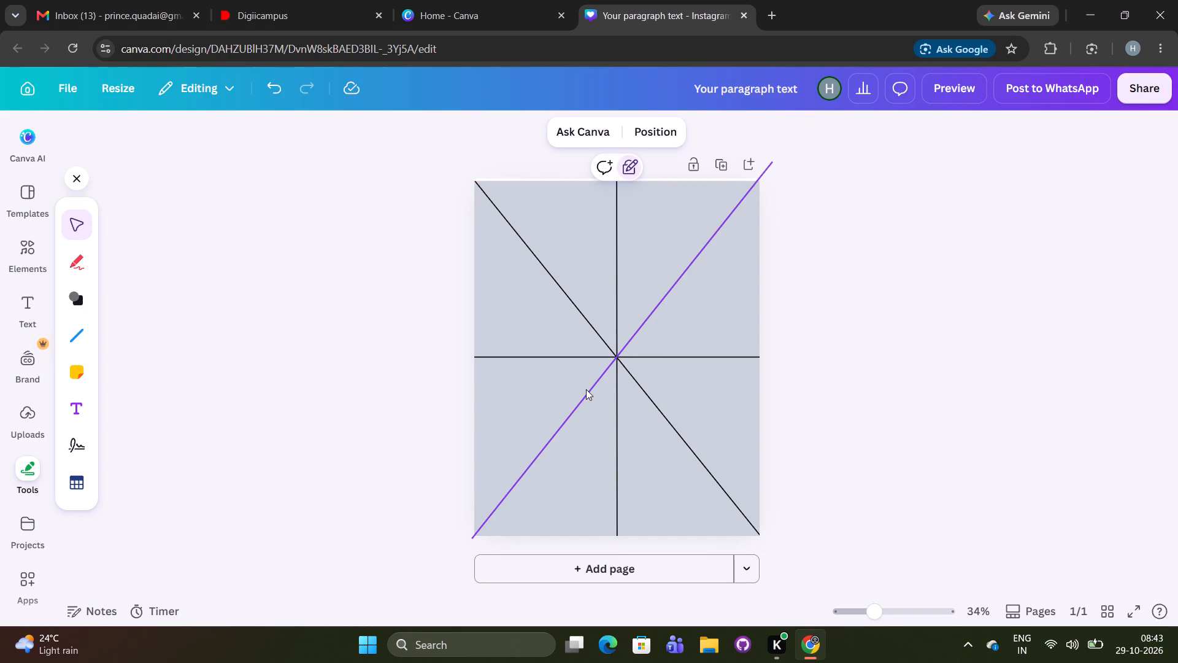
left_click(555, 360)
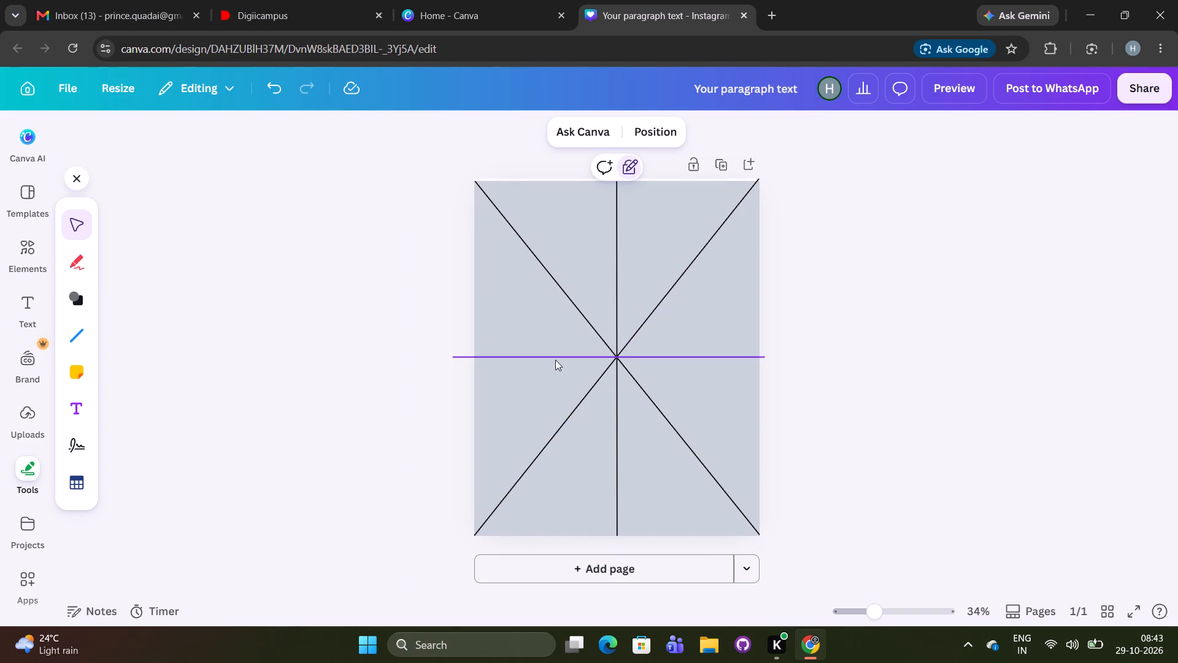
left_click(582, 392)
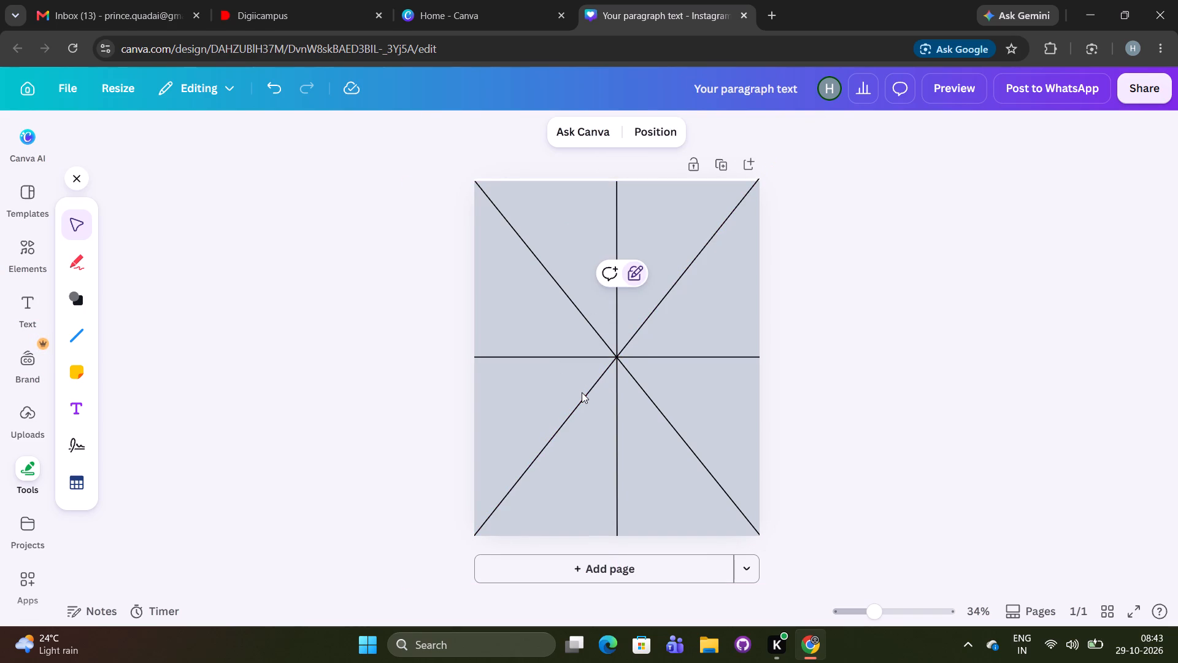
left_click(567, 298)
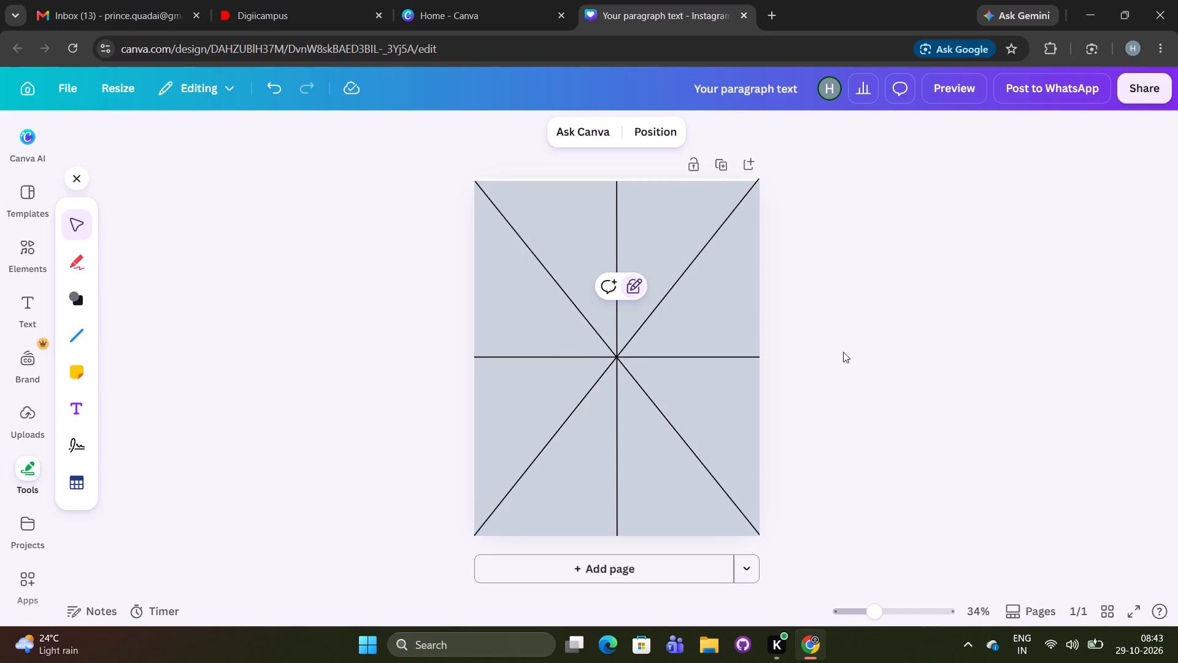
left_click(856, 356)
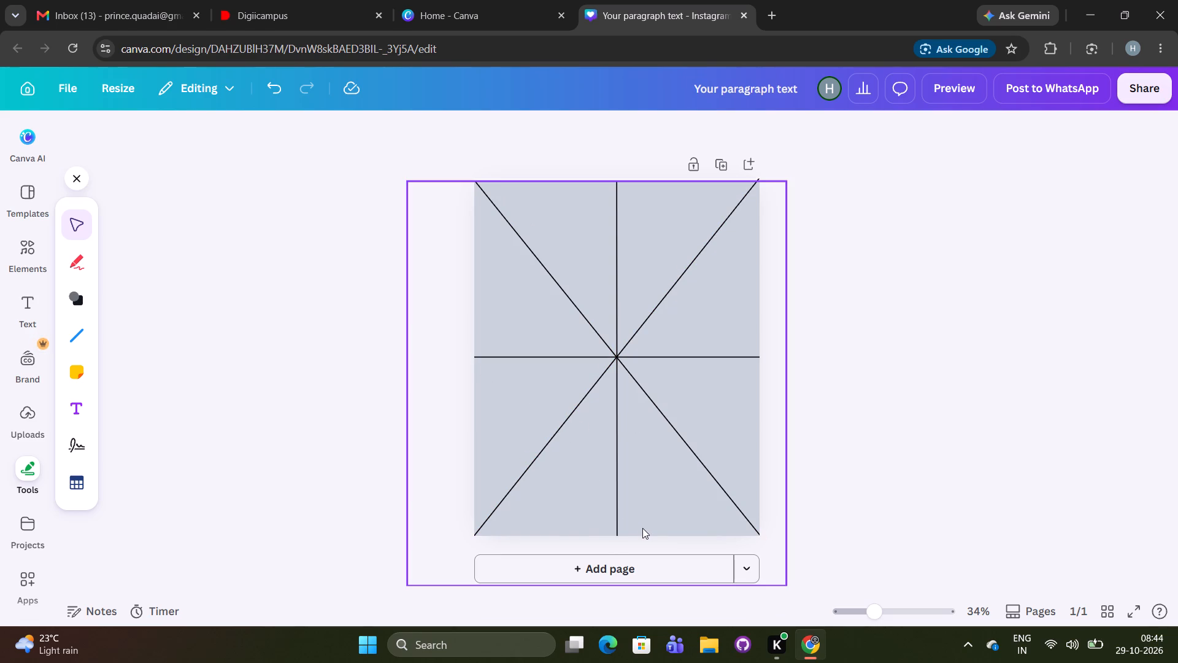
Add a straight line sloping down to the right, its upper end at the horizontal line's left end on the page edge.
left_click(69, 340)
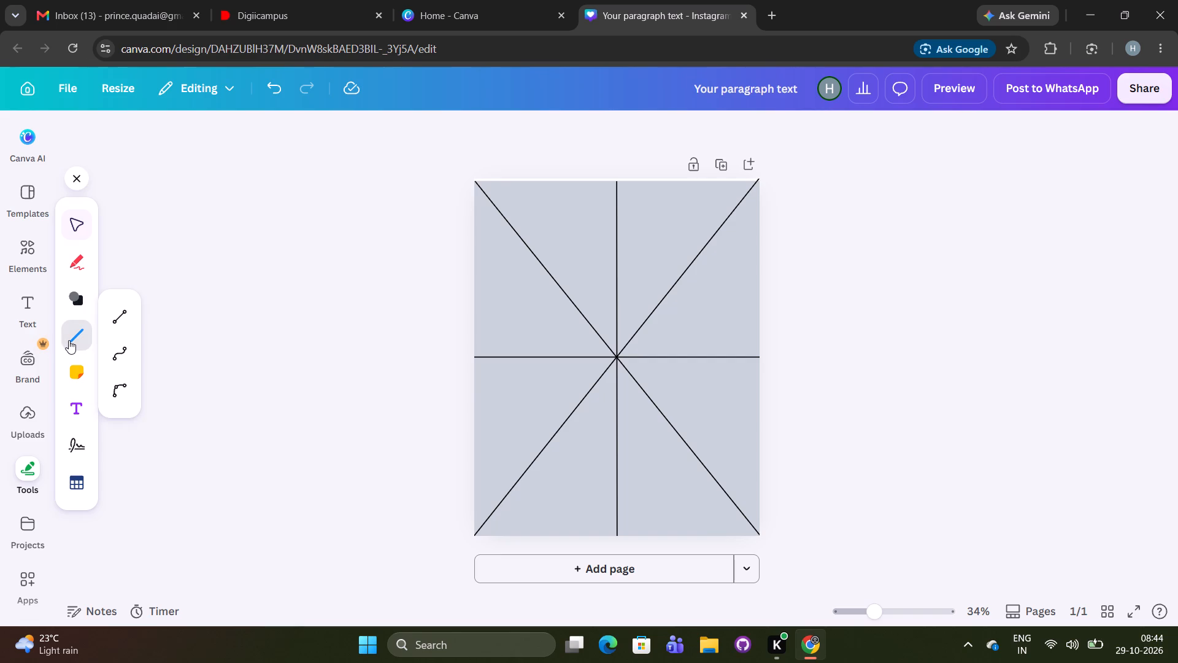
left_click(125, 314)
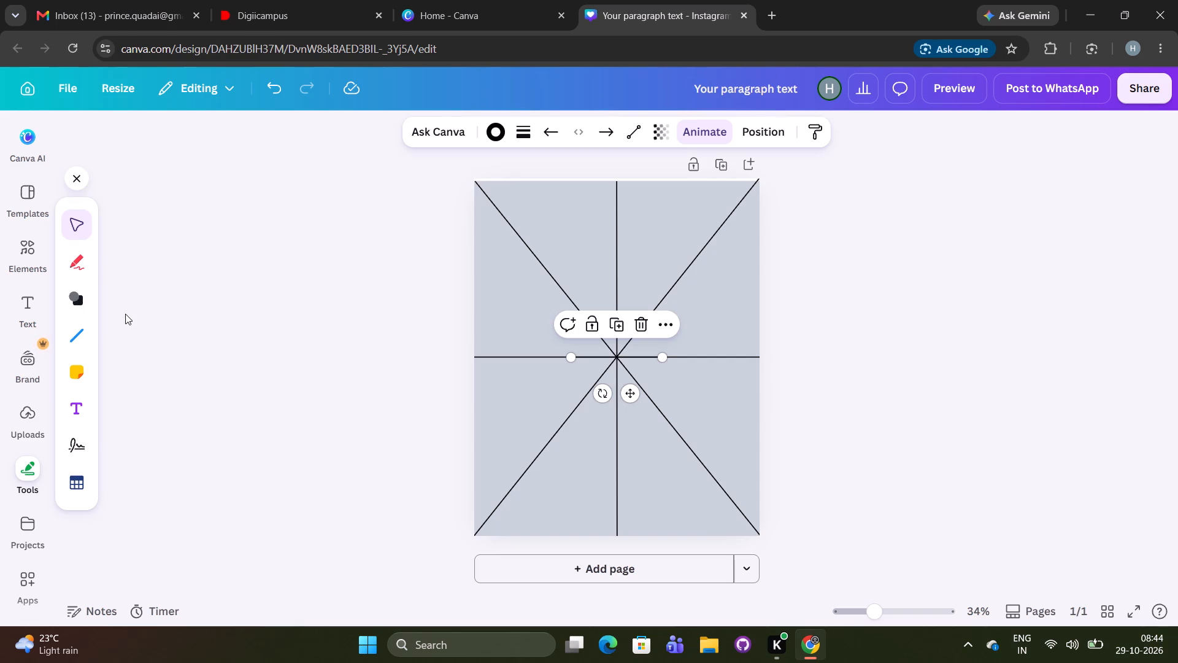
left_click_drag(637, 394, 621, 408)
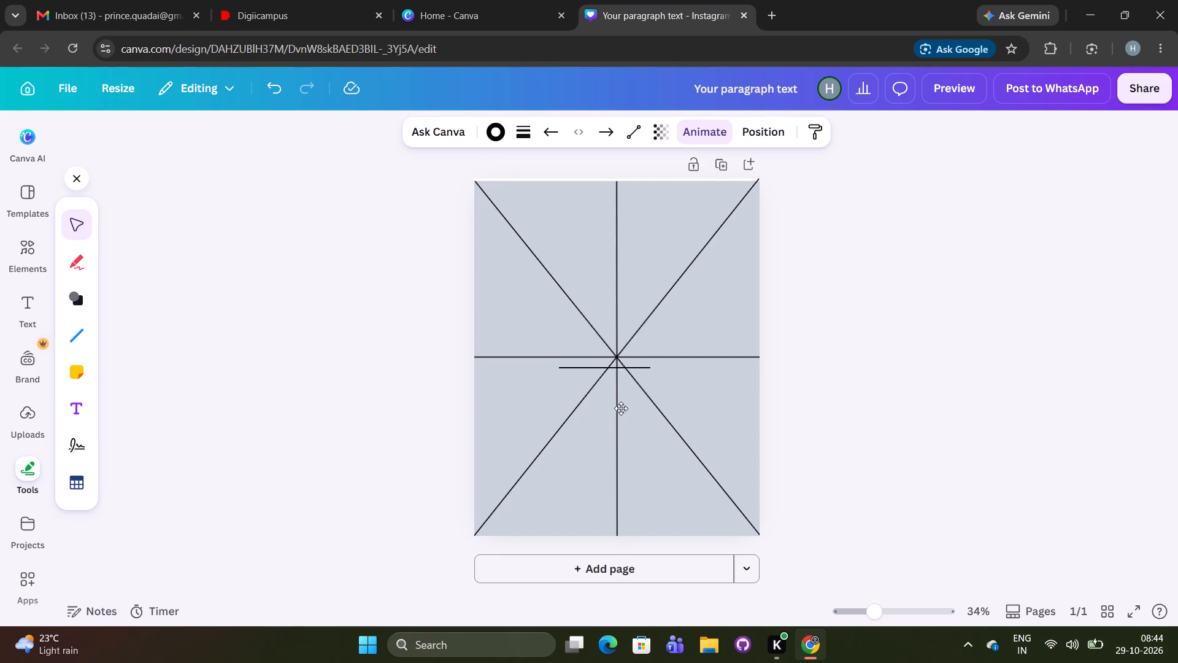
left_click_drag(621, 408, 555, 421)
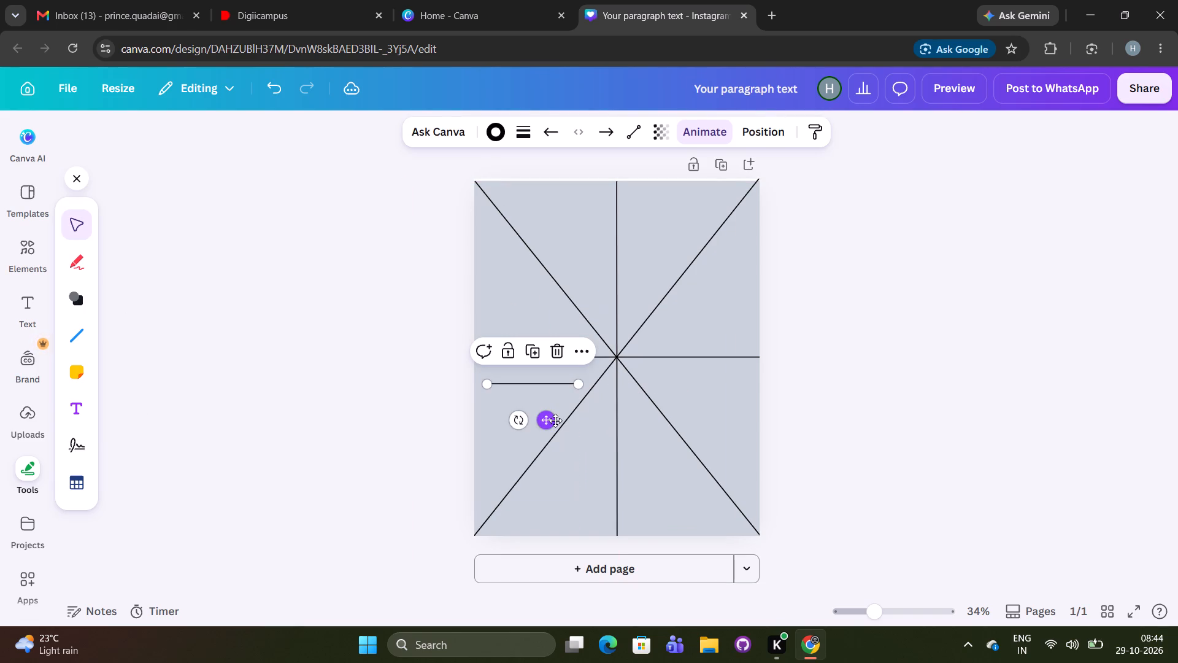
left_click_drag(517, 424, 675, 384)
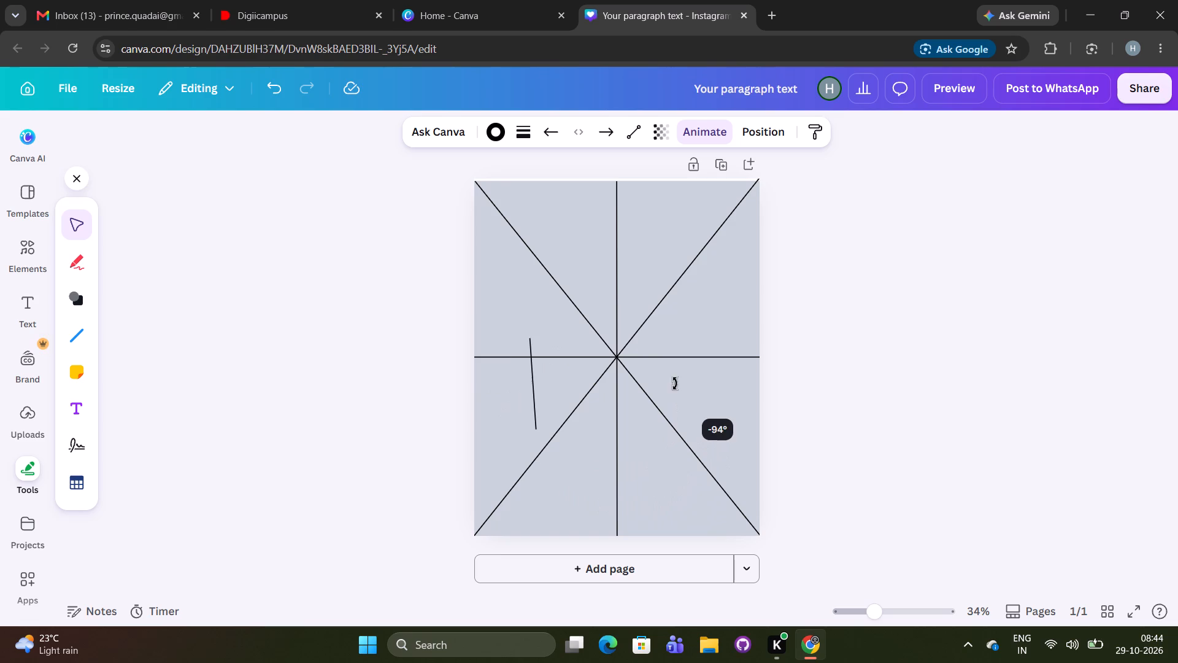
left_click_drag(675, 384, 642, 299)
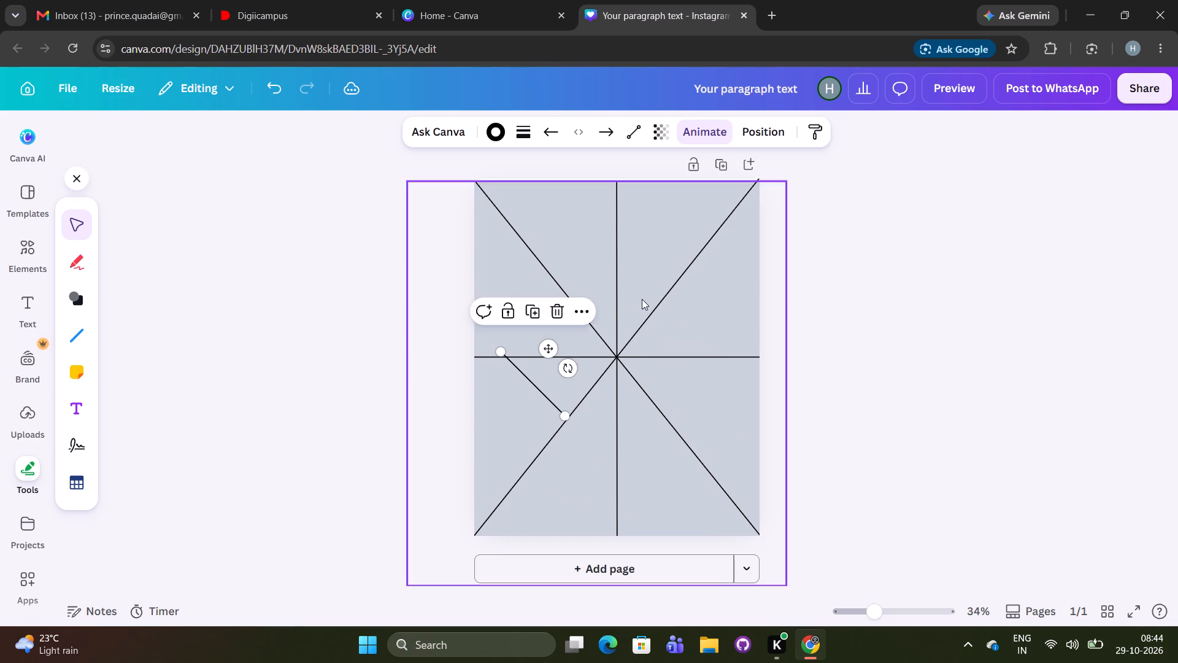
left_click_drag(548, 349, 537, 362)
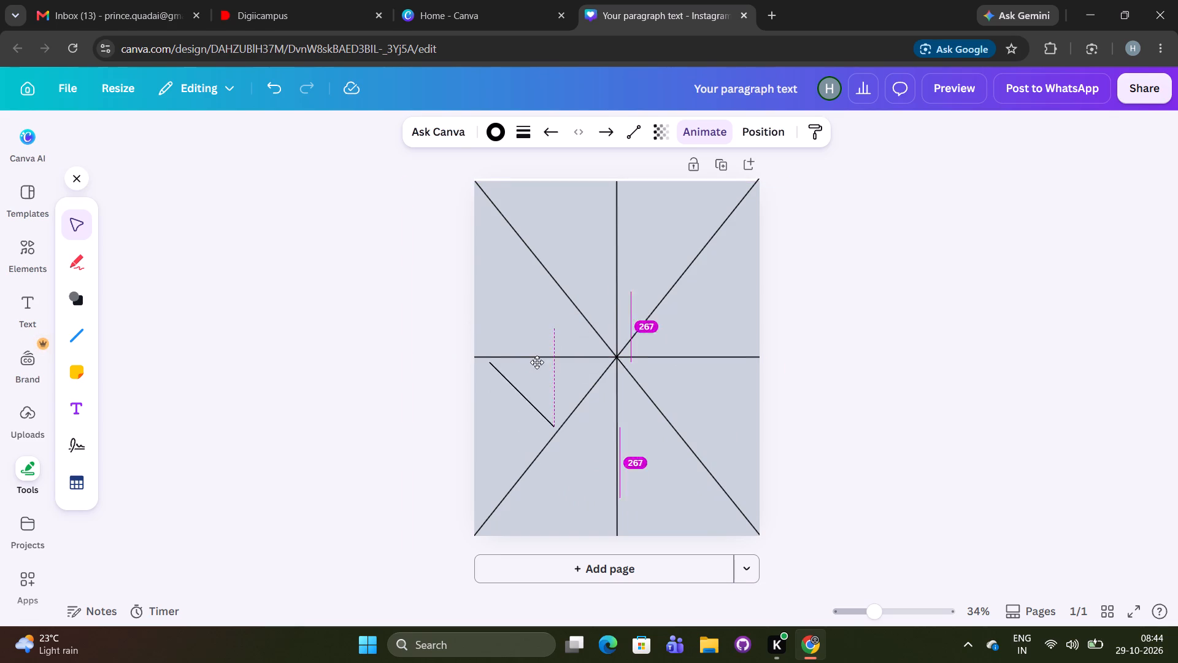
left_click_drag(537, 362, 521, 355)
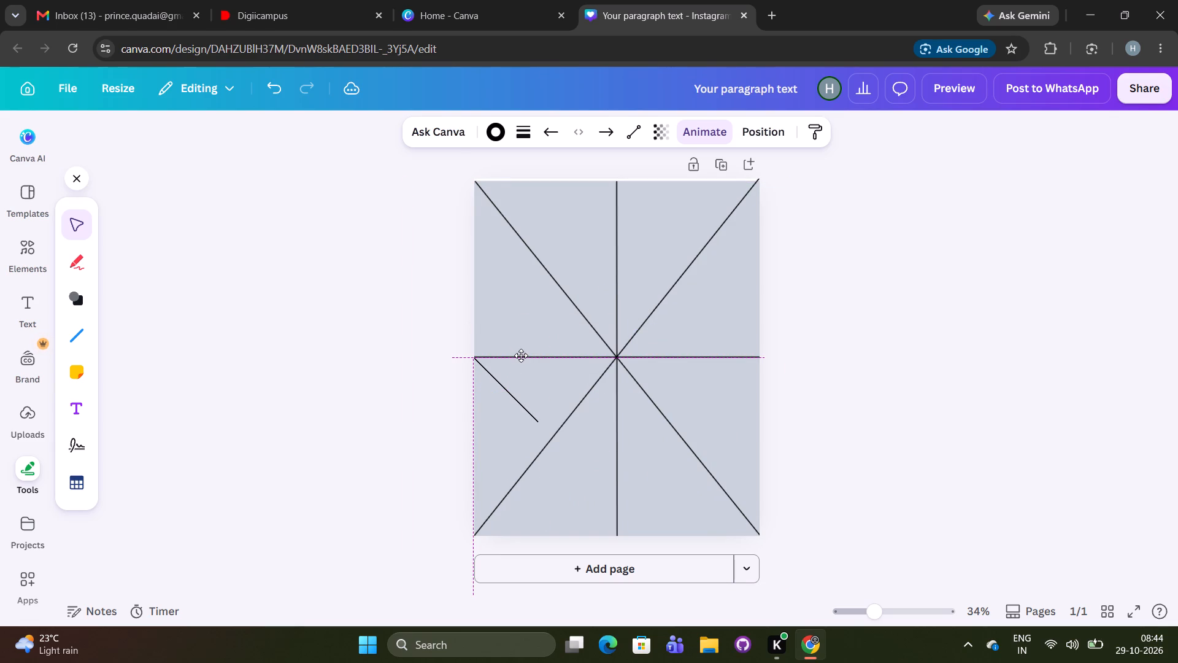
left_click_drag(521, 355, 519, 353)
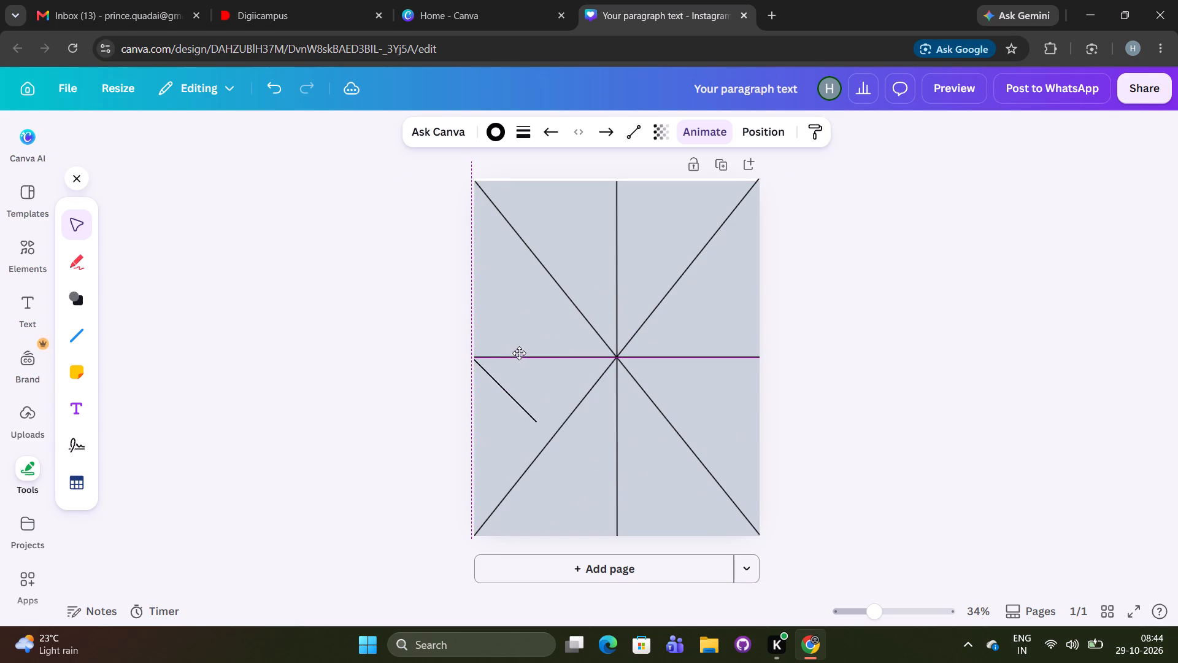
left_click_drag(519, 353, 521, 353)
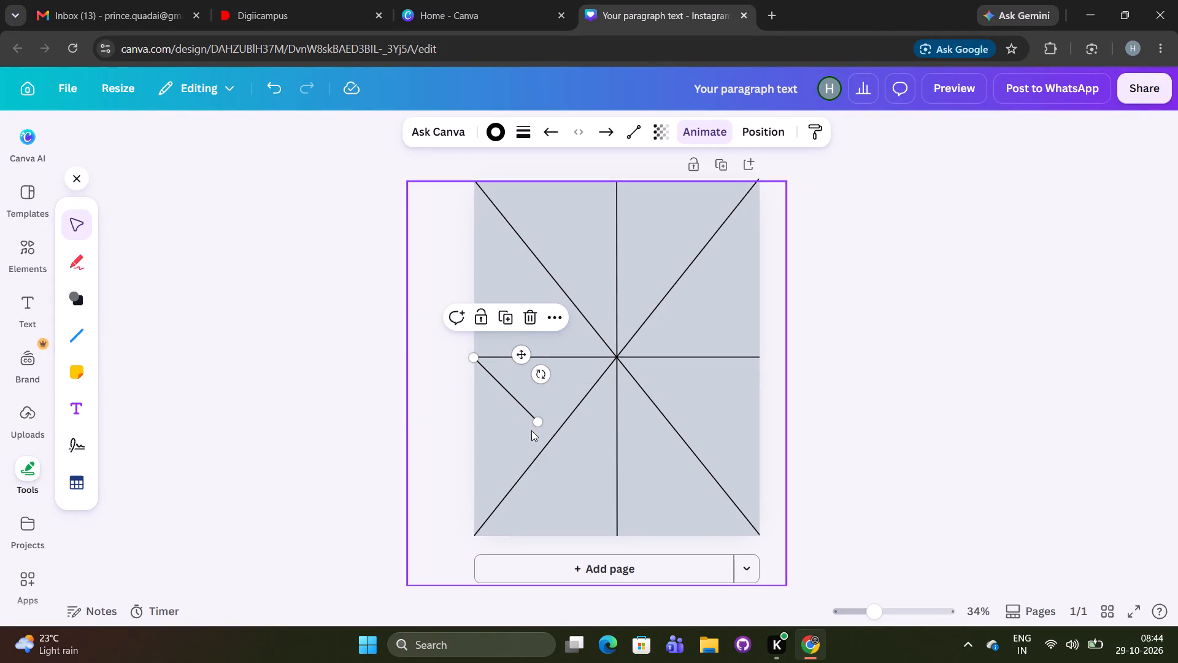
Extend the new sloping line's lower end through the vertical line's foot and past the page's bottom edge, about 978 long at -129°.
left_click_drag(537, 422, 568, 468)
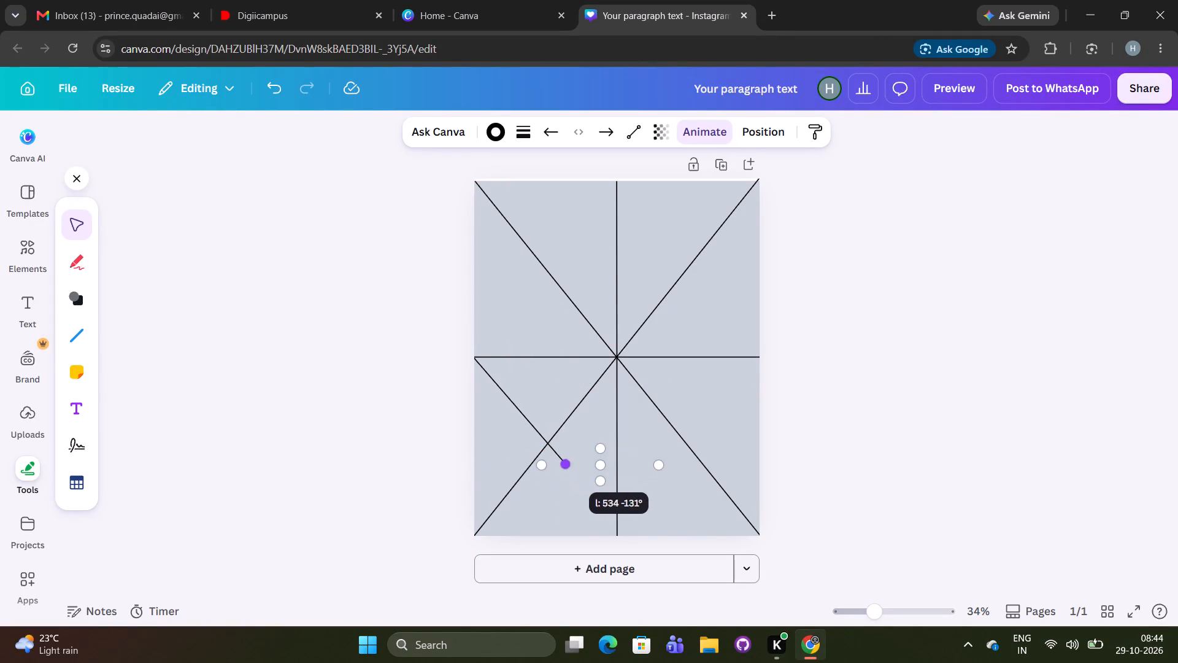
left_click_drag(568, 468, 623, 544)
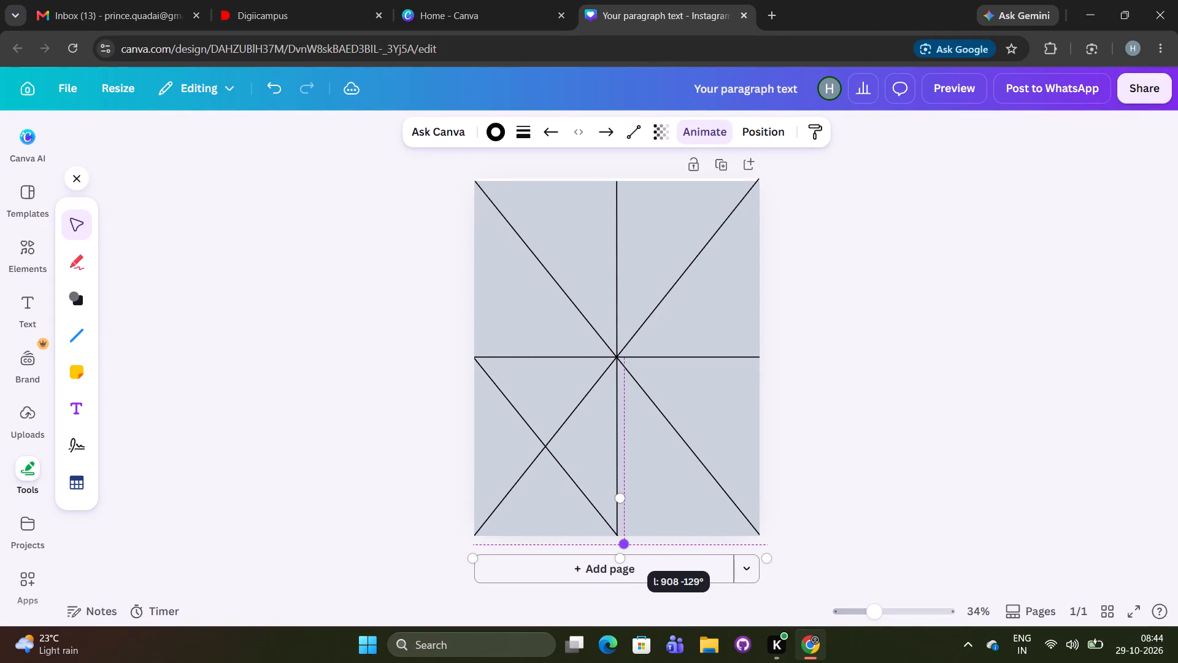
left_click_drag(623, 544, 637, 555)
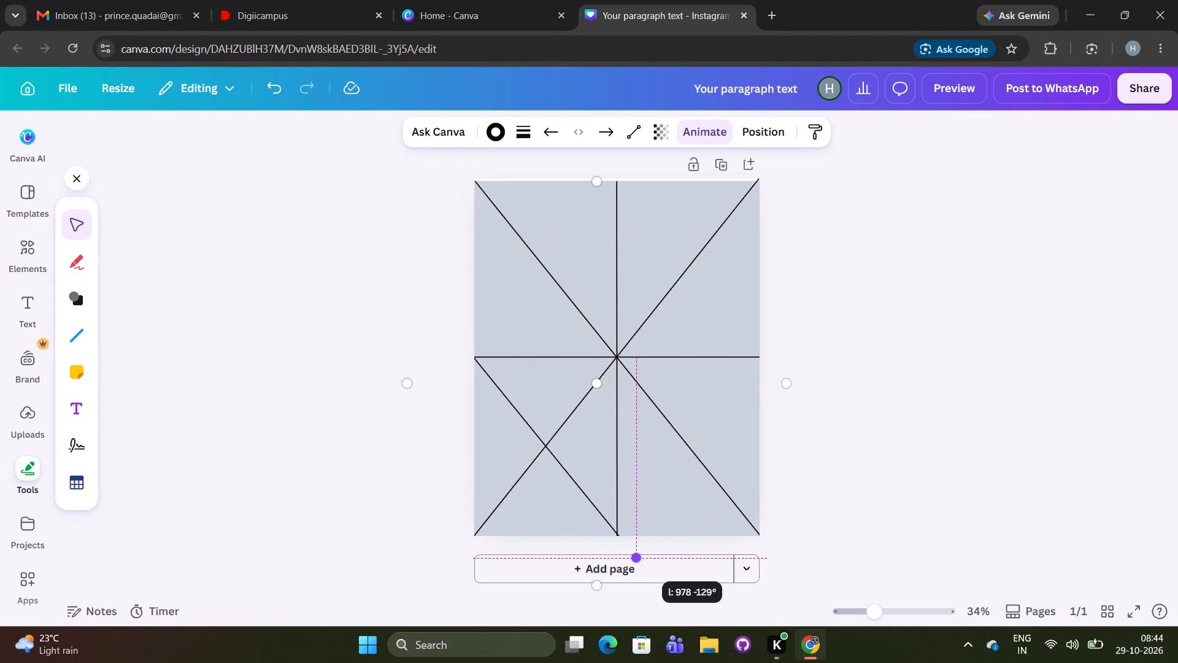
left_click_drag(637, 555, 634, 560)
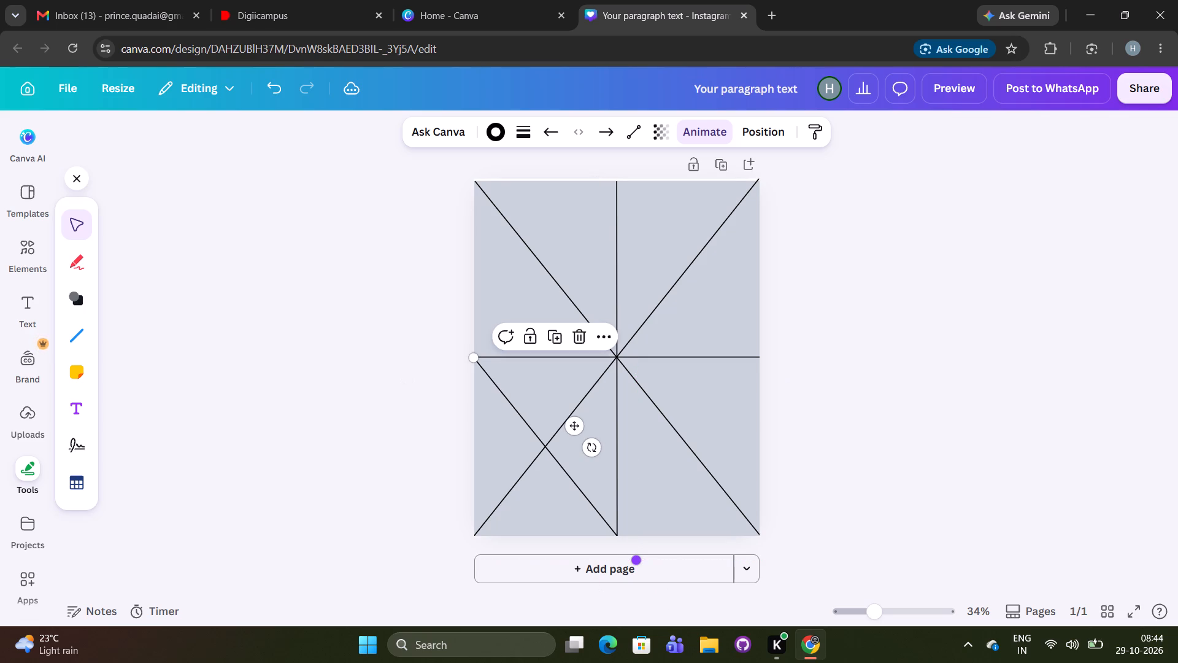
left_click(879, 301)
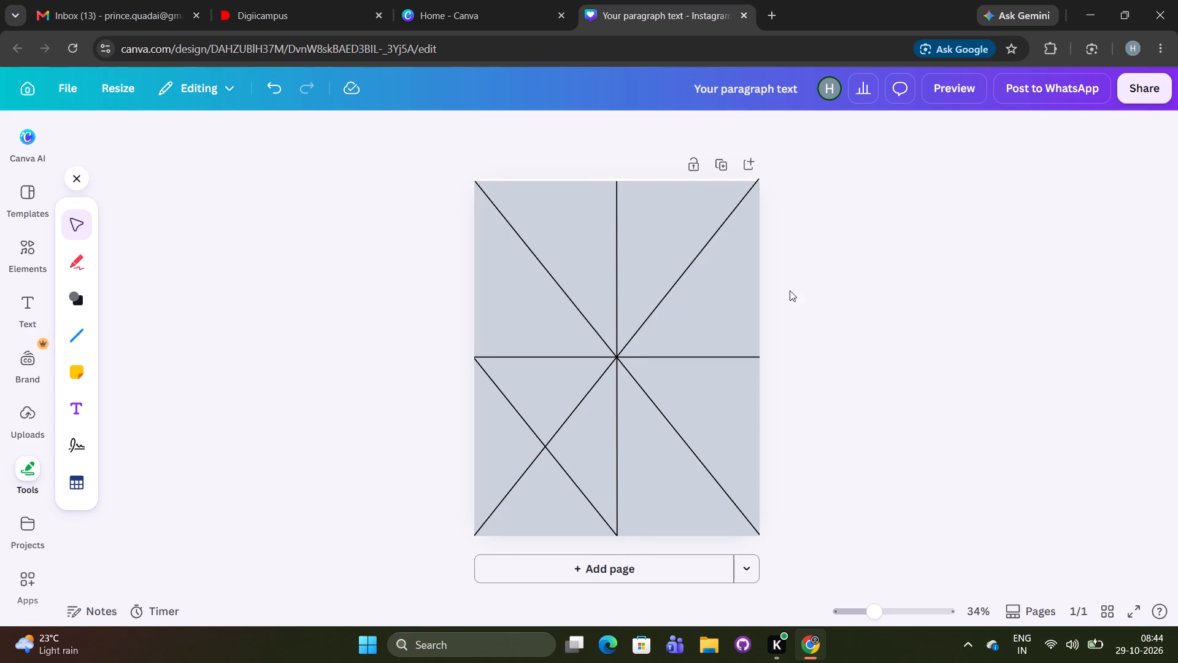
Add a straight line sloping down to the left, its upper end at the horizontal line's right end on the page edge.
left_click(84, 341)
left_click(120, 314)
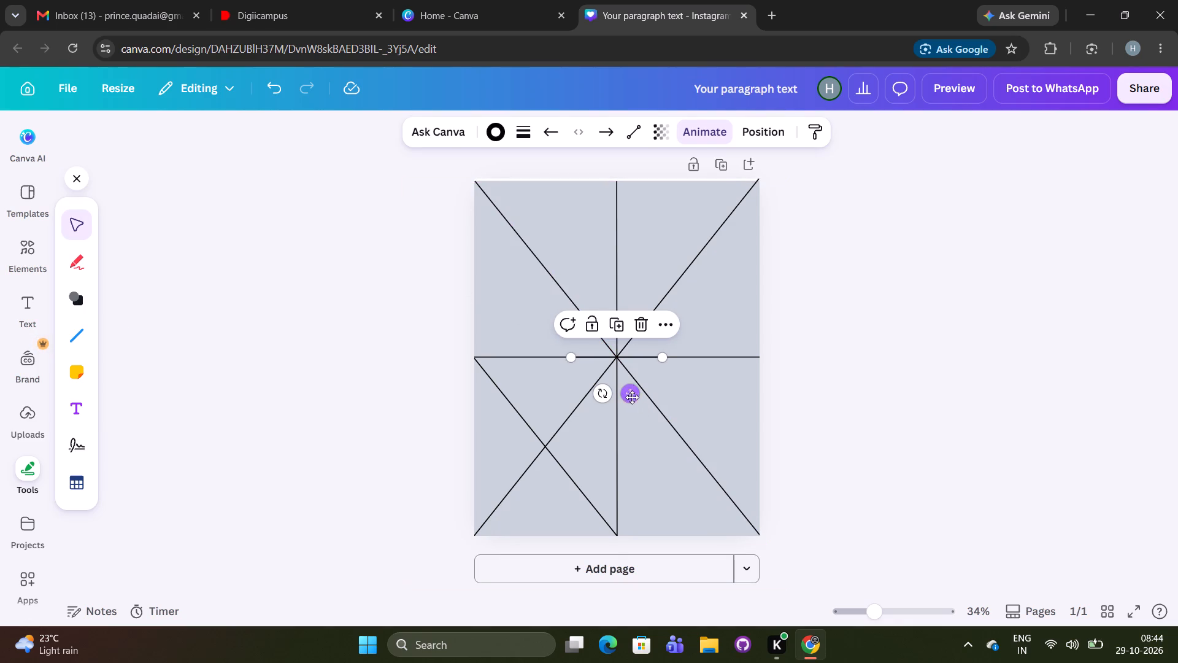
left_click_drag(630, 394, 700, 435)
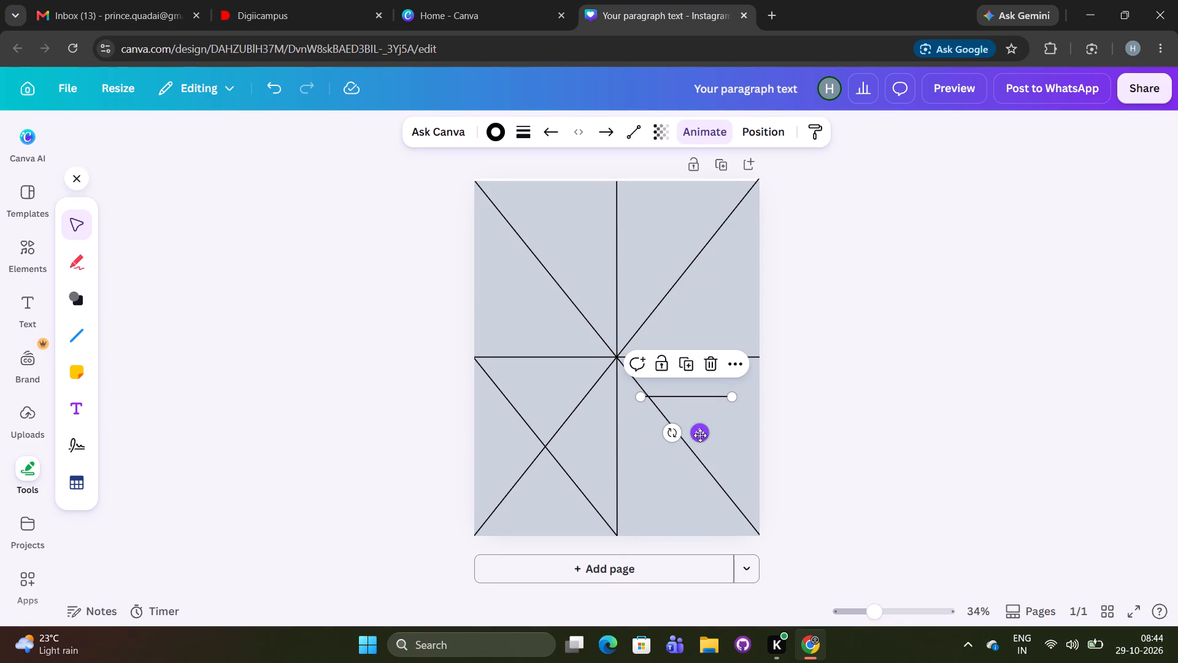
left_click_drag(669, 438, 731, 463)
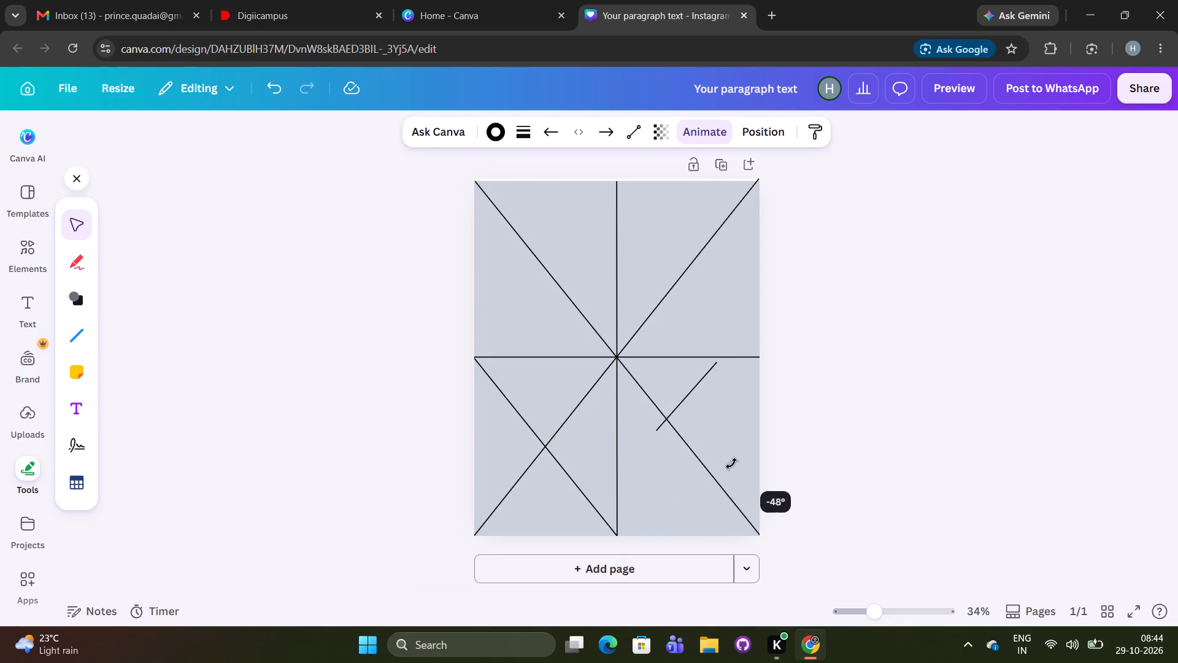
left_click_drag(731, 463, 712, 450)
left_click_drag(720, 417, 760, 411)
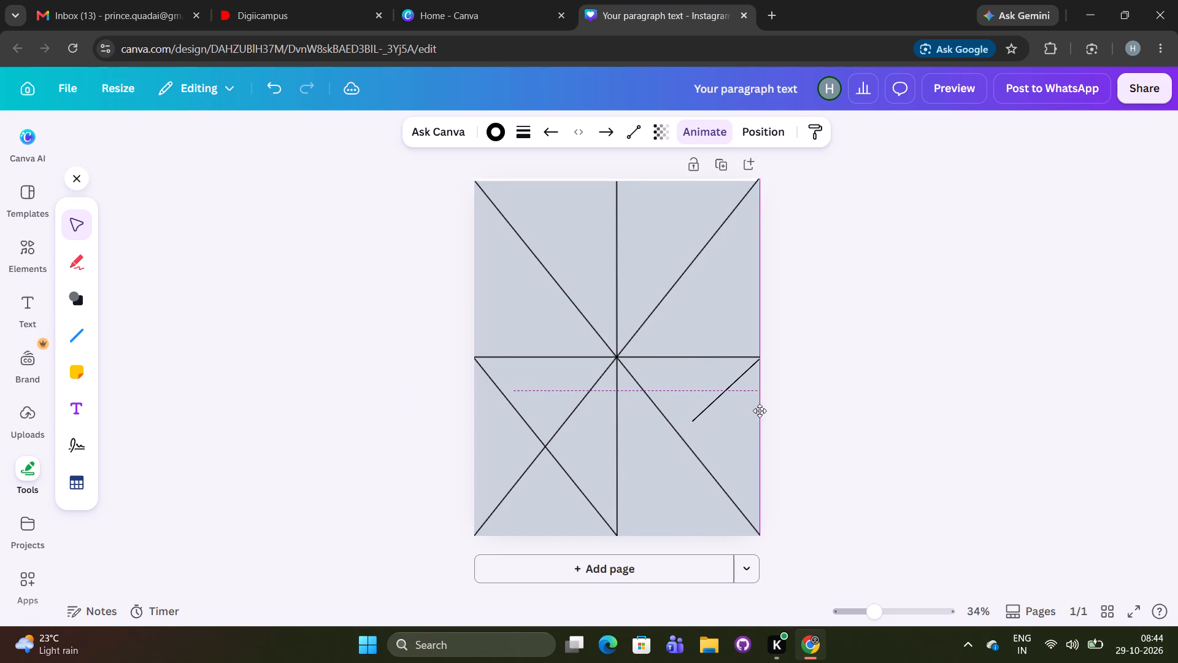
left_click_drag(760, 411, 760, 409)
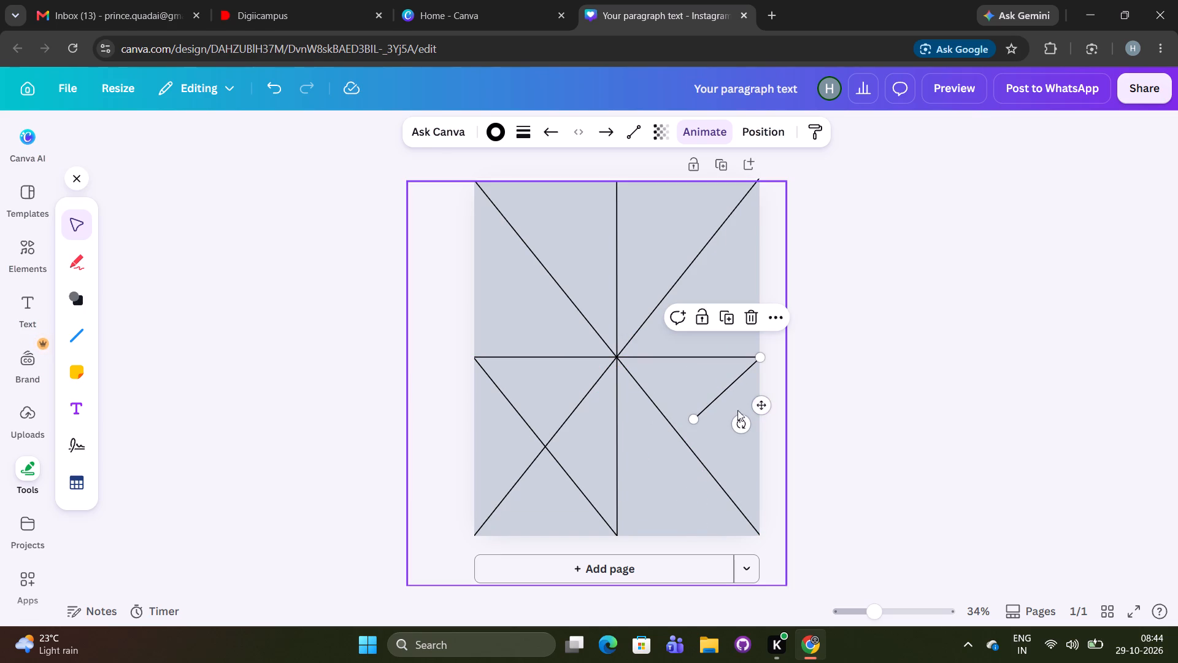
Extend the new sloping line's lower end through the vertical line's foot and past the page's bottom edge.
left_click_drag(695, 421, 672, 470)
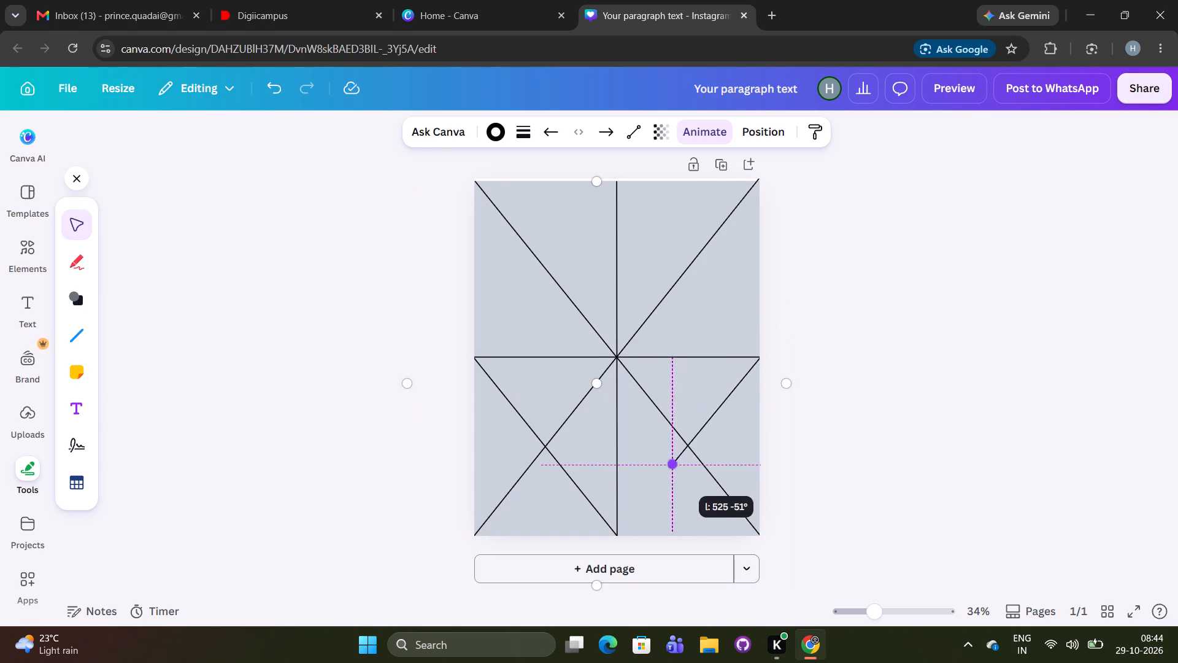
left_click_drag(672, 470, 610, 548)
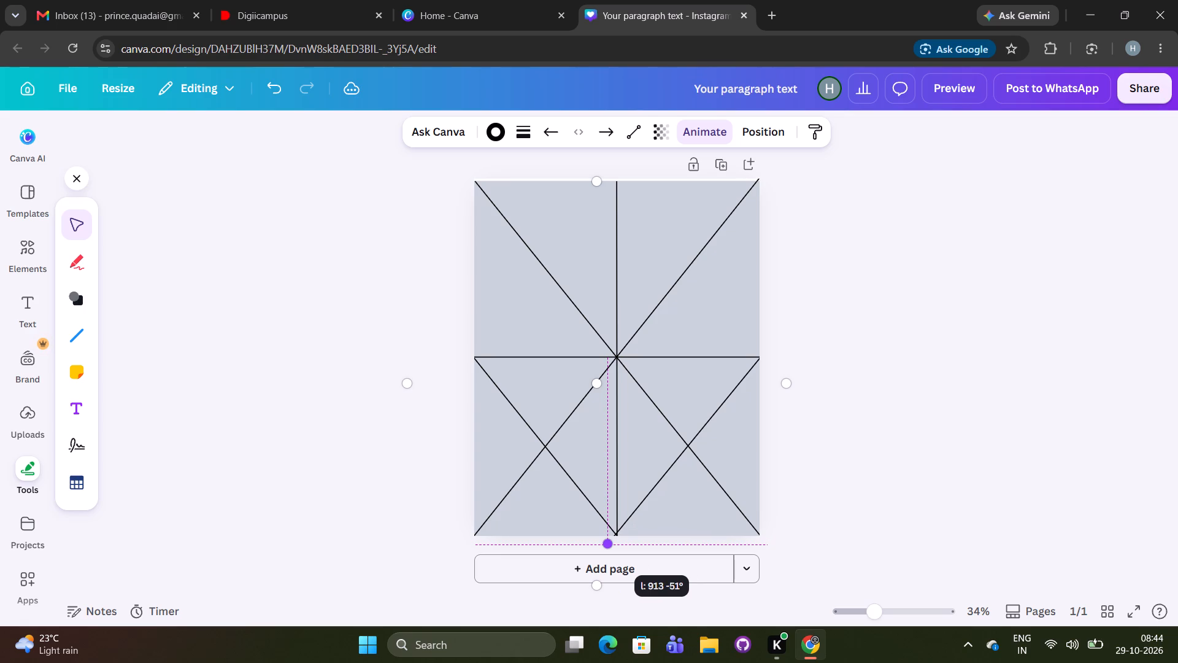
left_click_drag(610, 548, 612, 550)
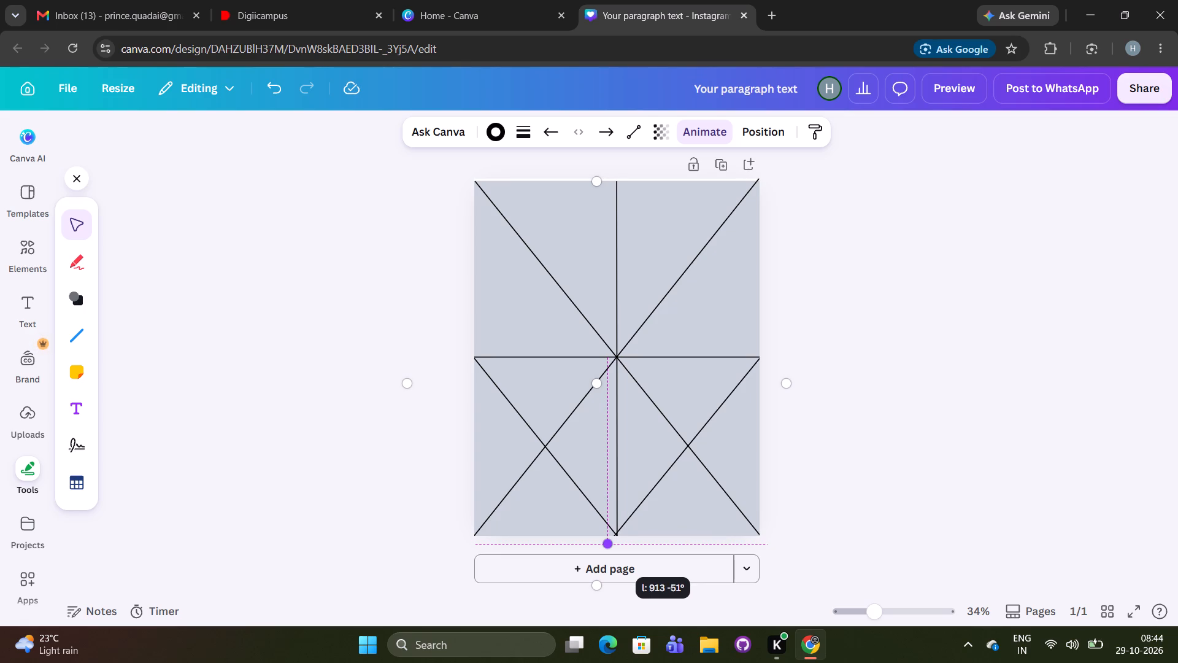
left_click_drag(612, 550, 604, 552)
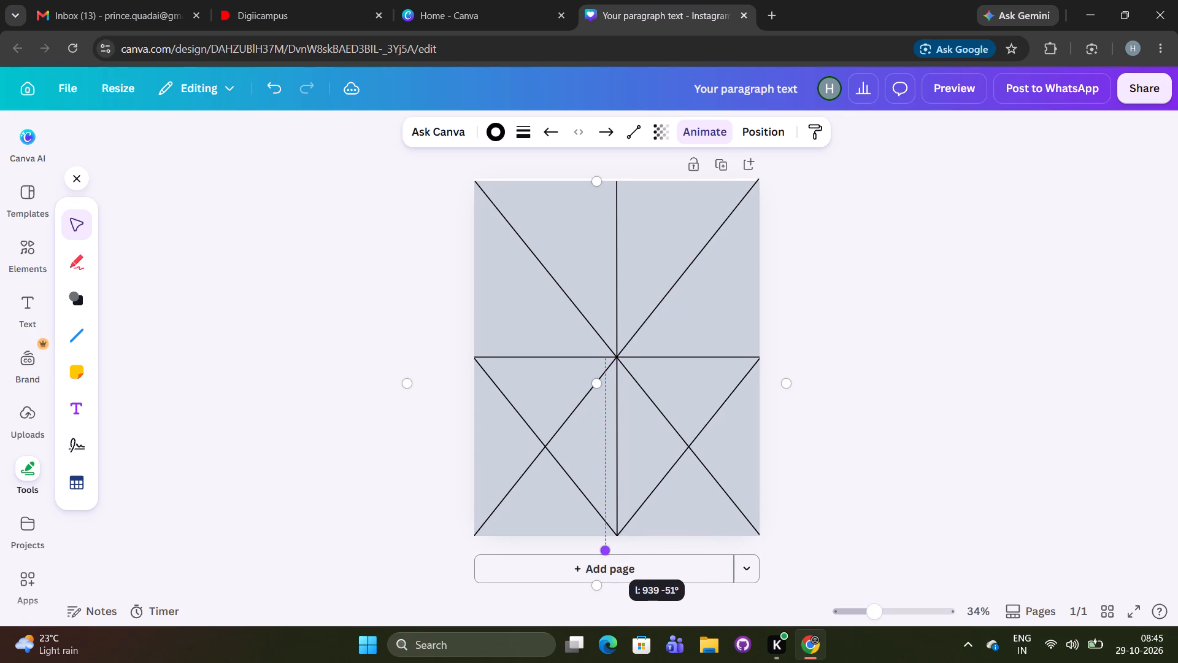
left_click_drag(604, 552, 609, 552)
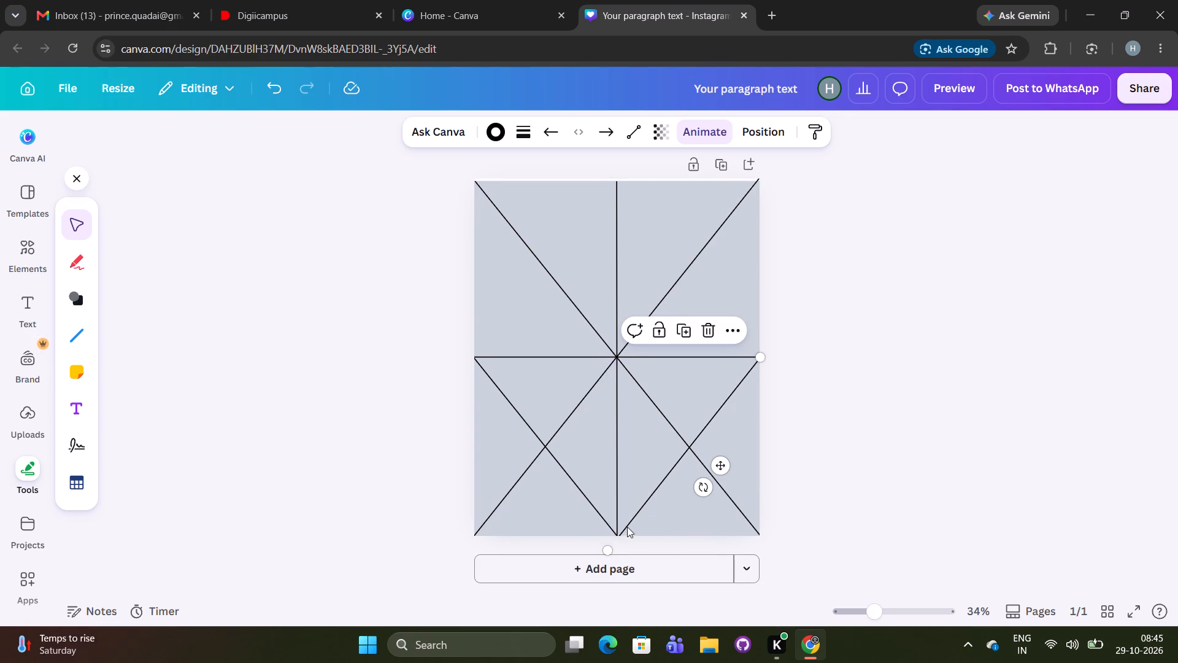
left_click_drag(607, 549, 602, 549)
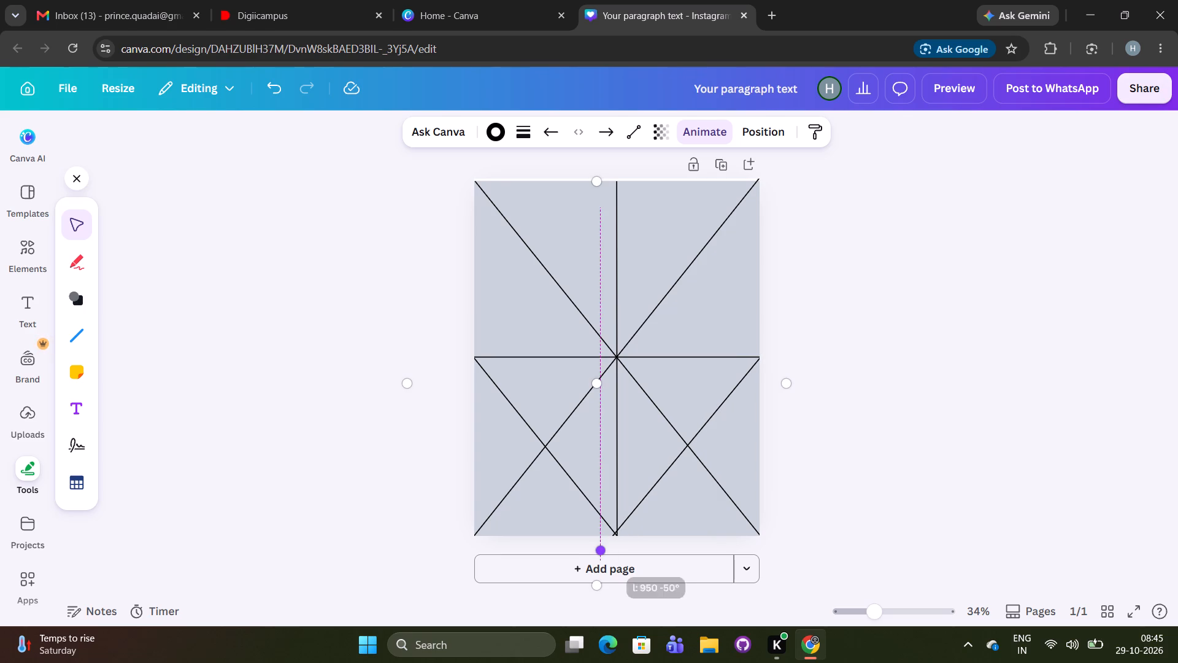
left_click_drag(602, 549, 601, 551)
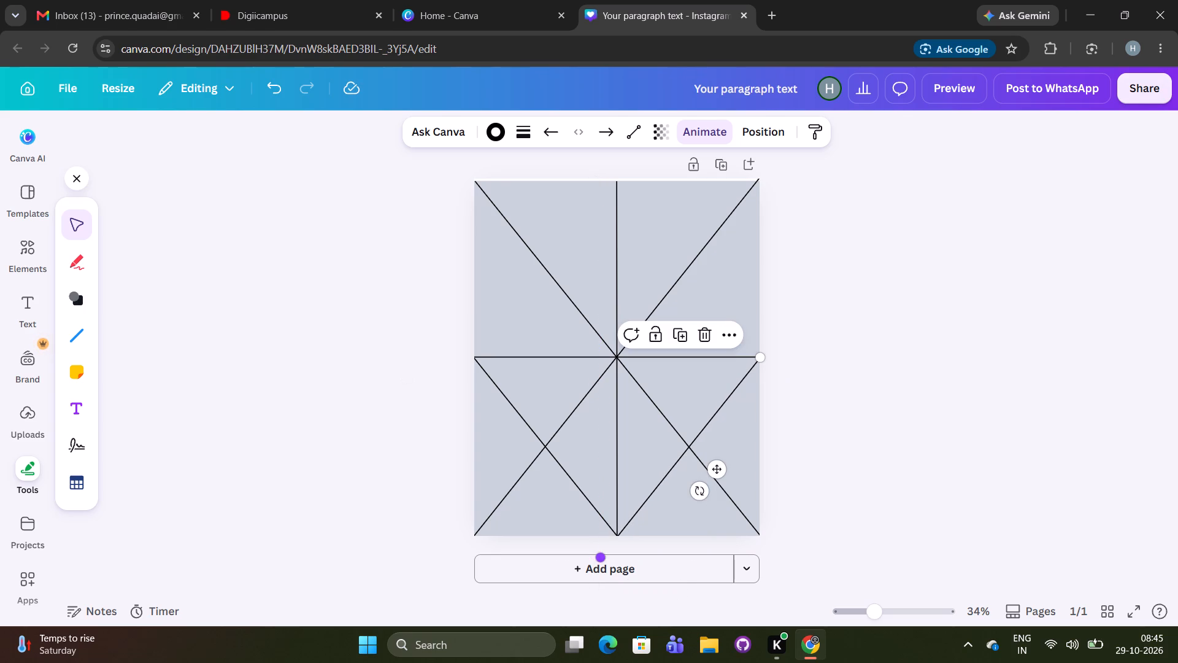
left_click(817, 377)
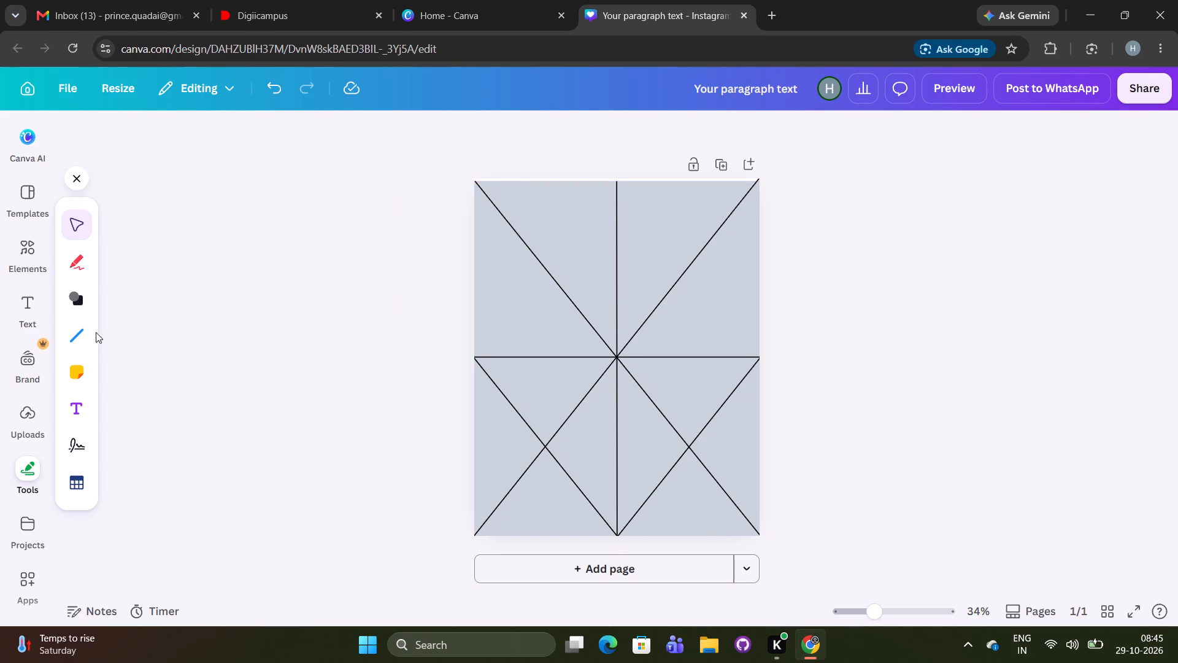
Add a straight line in the page's upper-left quarter, sloping down to the left, its upper end beside the vertical line's top.
left_click(80, 330)
left_click(118, 311)
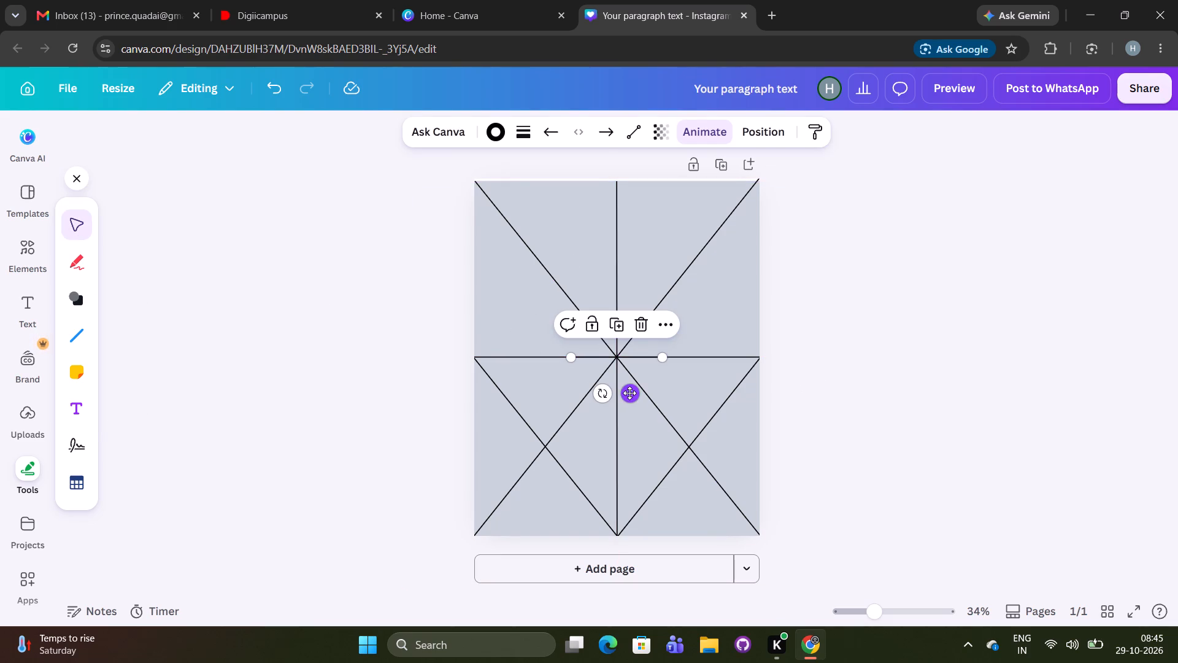
left_click_drag(629, 393, 564, 317)
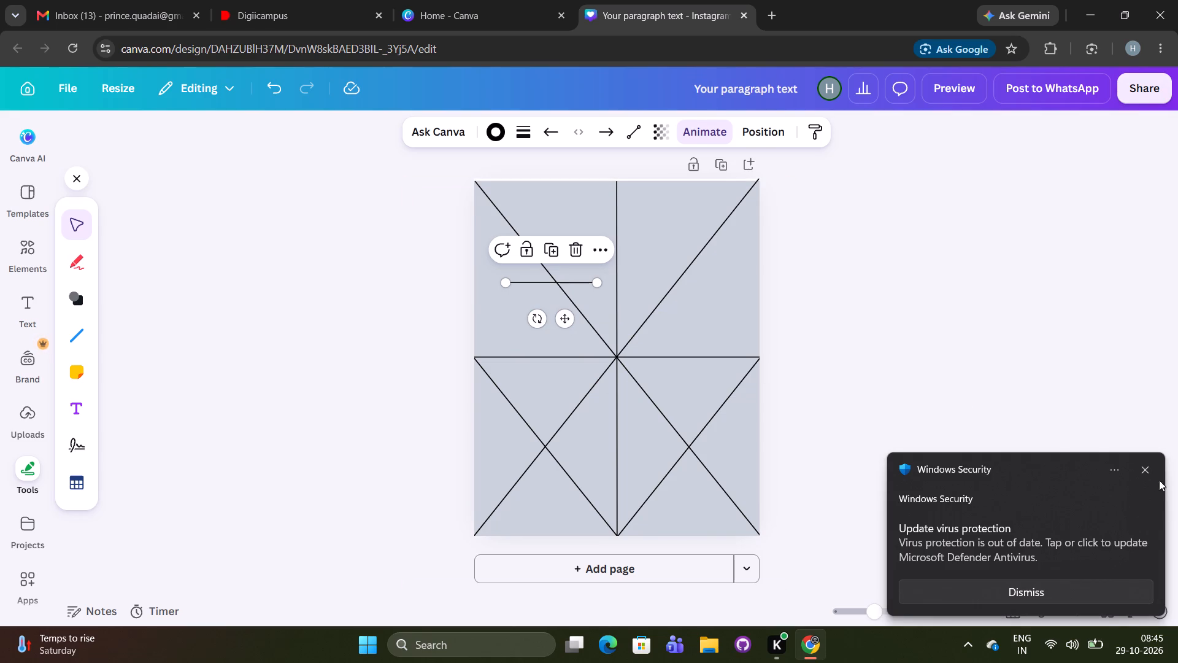
left_click(1147, 469)
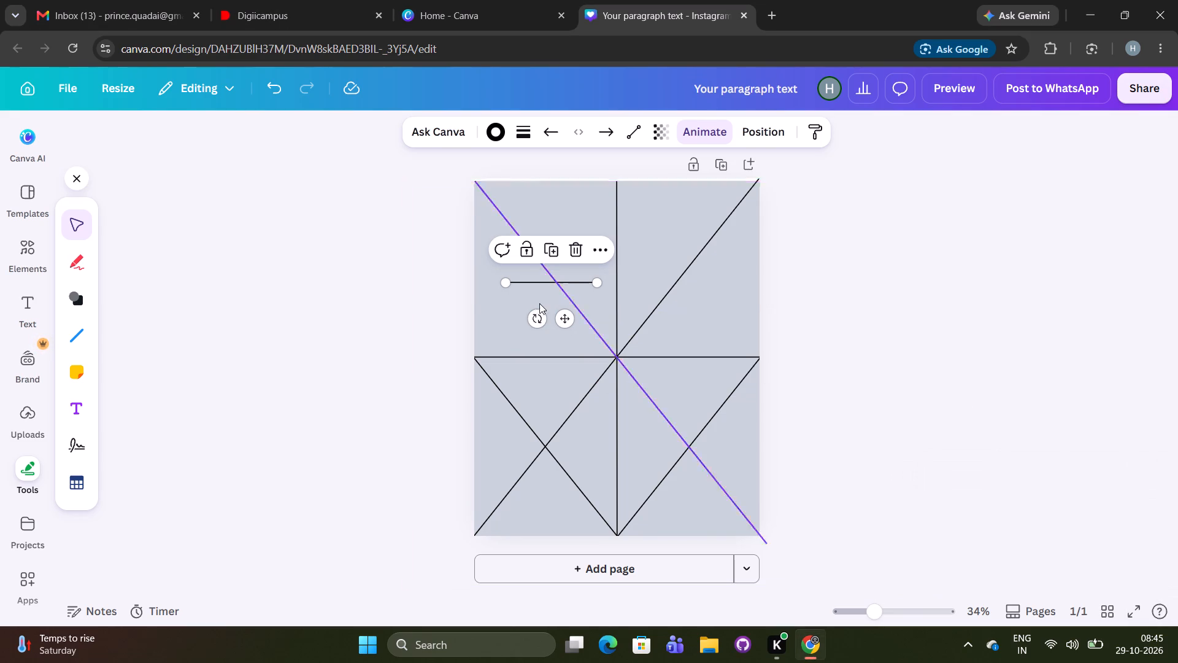
left_click_drag(533, 313, 579, 341)
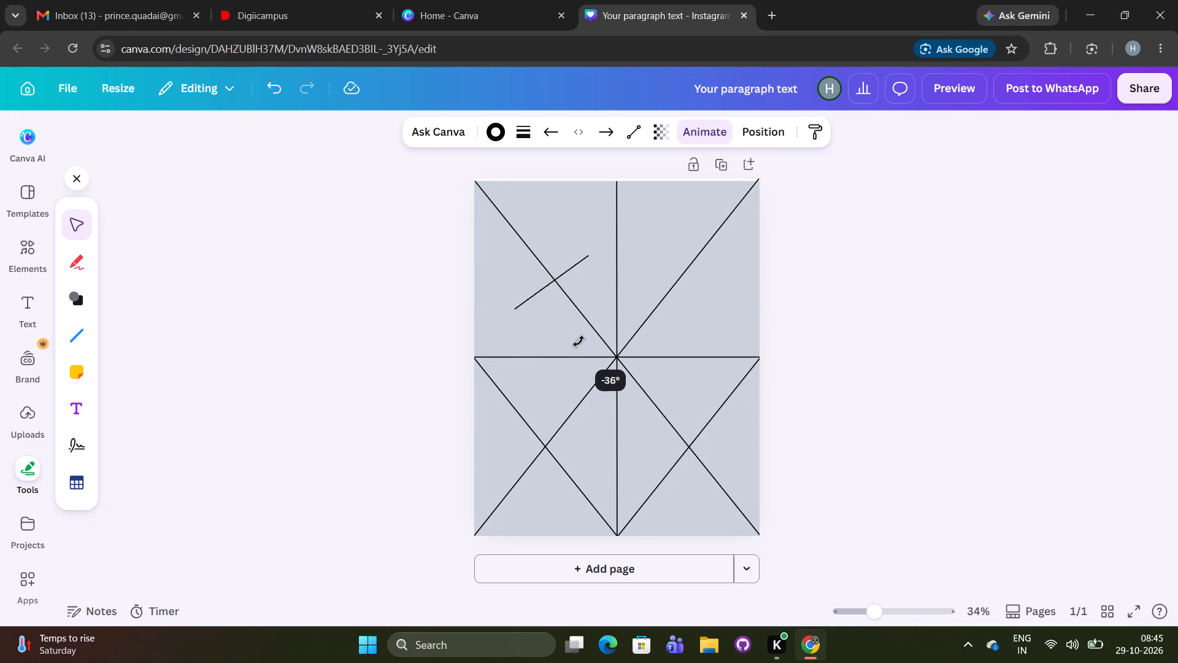
left_click_drag(579, 341, 595, 341)
left_click_drag(590, 300, 598, 281)
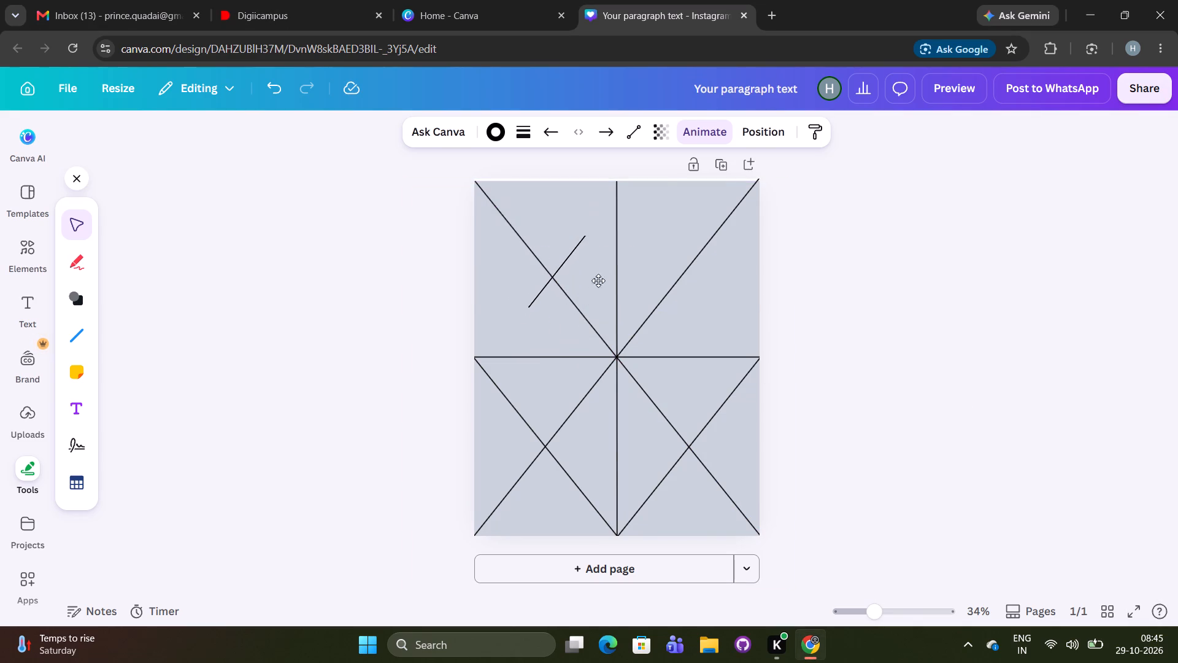
left_click_drag(598, 281, 624, 234)
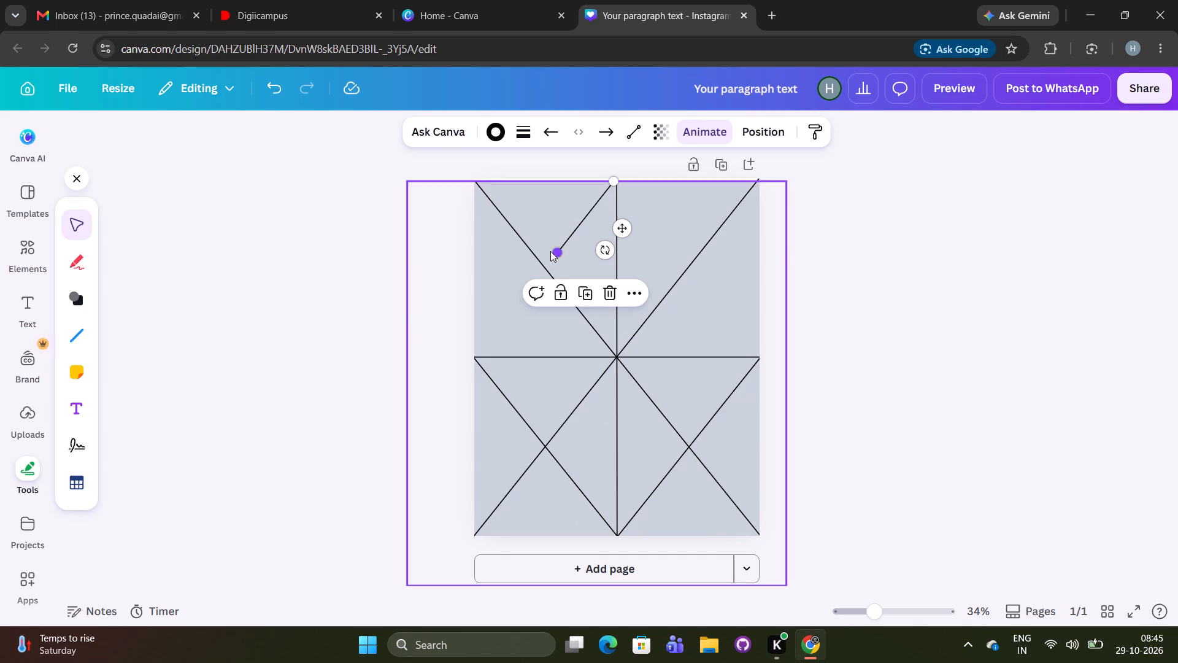
Extend the upper-left line past the page's left edge near the horizontal line's end, and past the top edge at the vertical line's top.
left_click(559, 255)
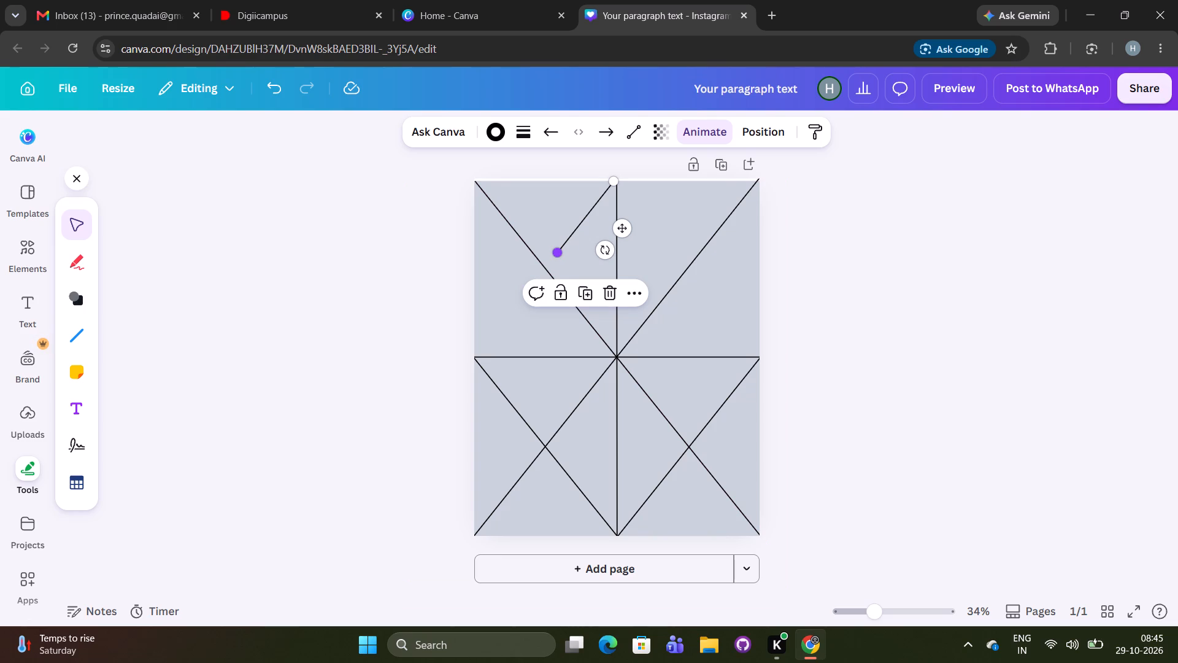
left_click_drag(556, 252, 525, 281)
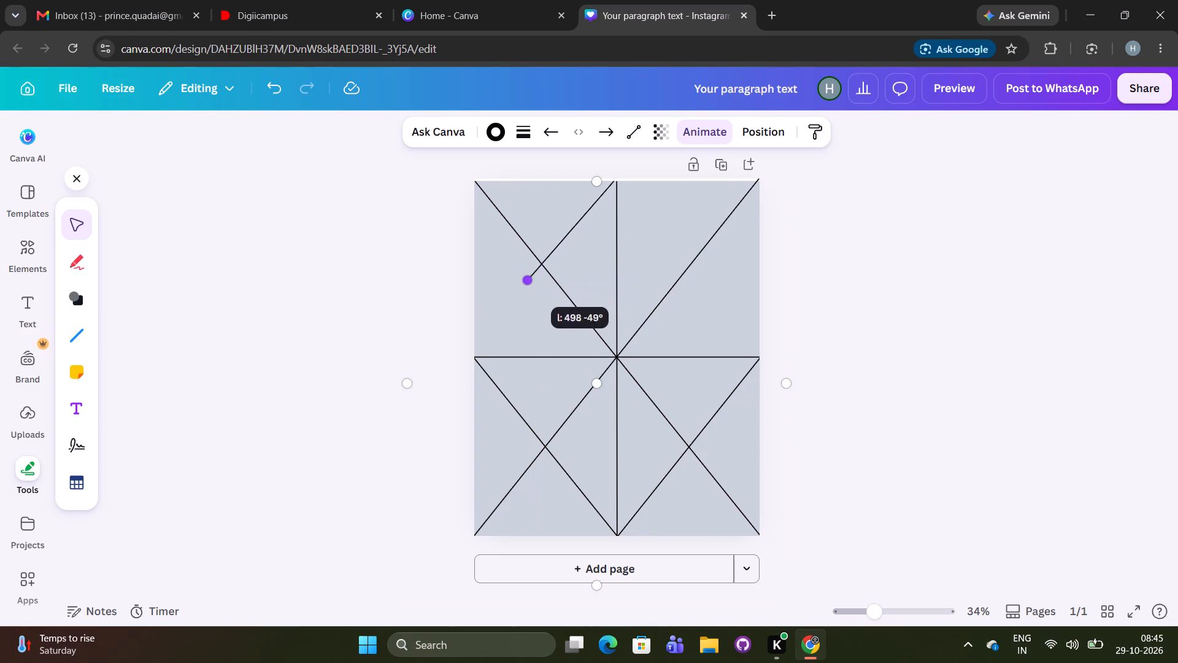
left_click_drag(525, 281, 472, 347)
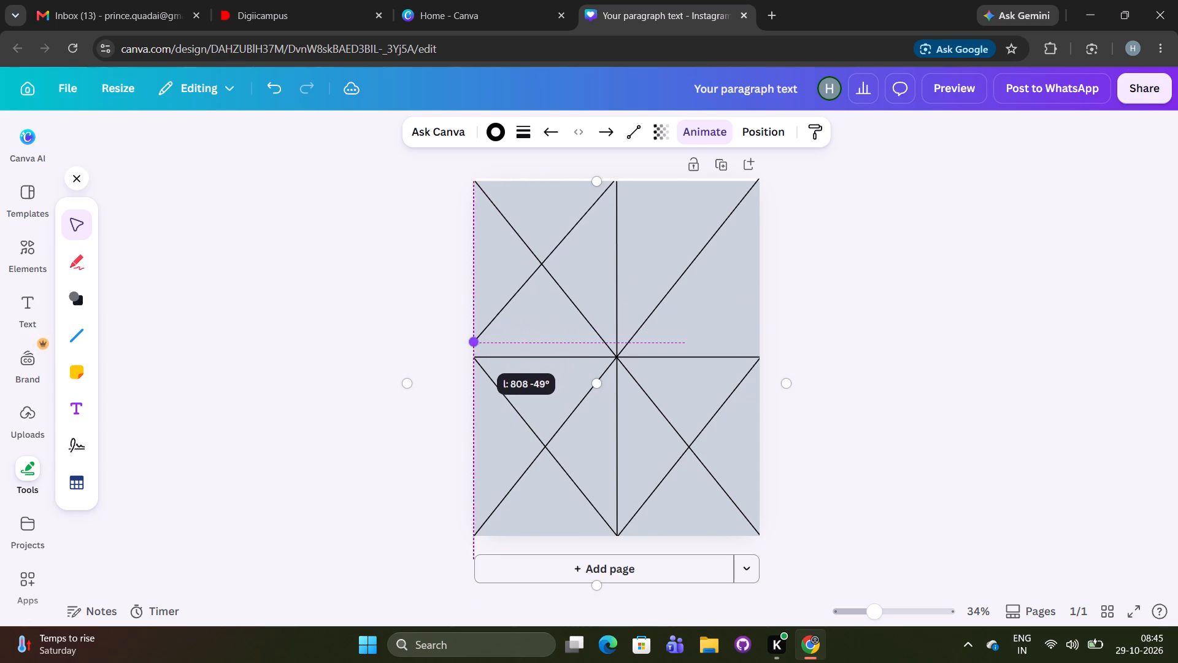
left_click_drag(472, 347, 453, 370)
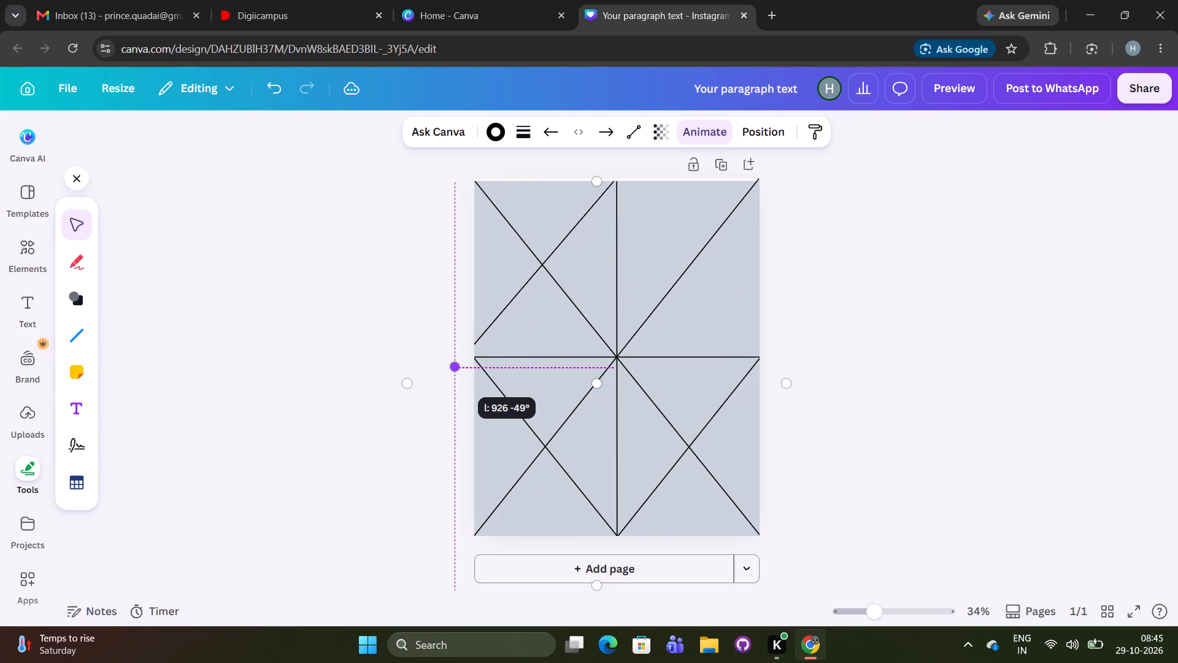
left_click_drag(453, 370, 453, 376)
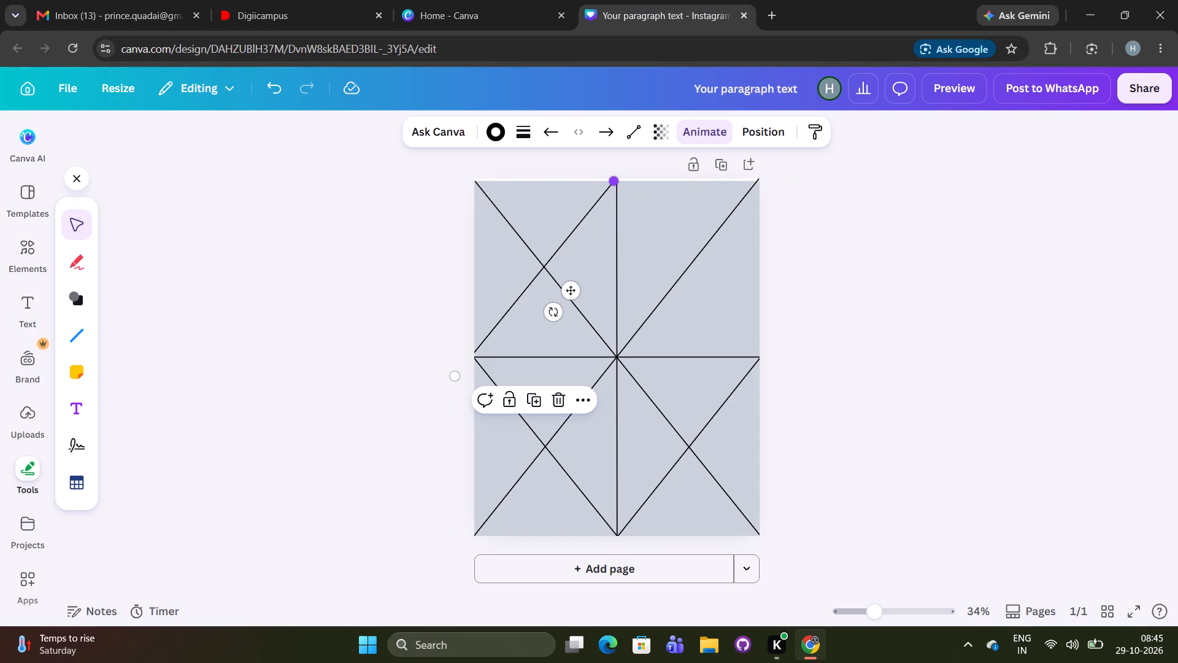
left_click_drag(610, 182, 629, 166)
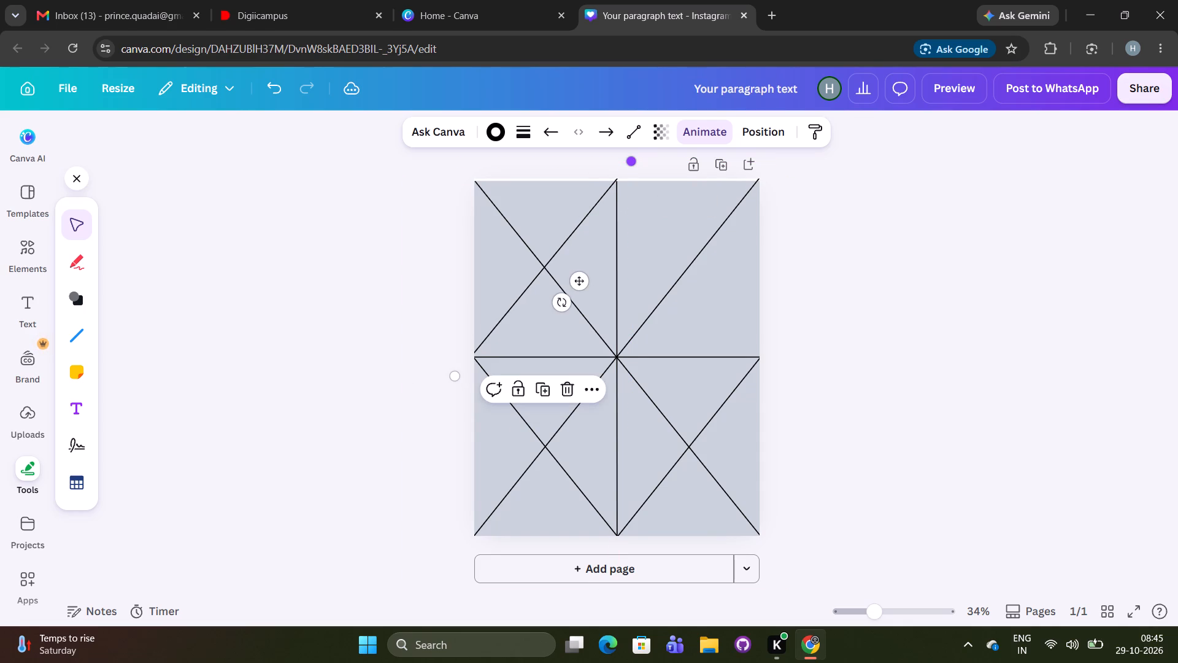
left_click(602, 200)
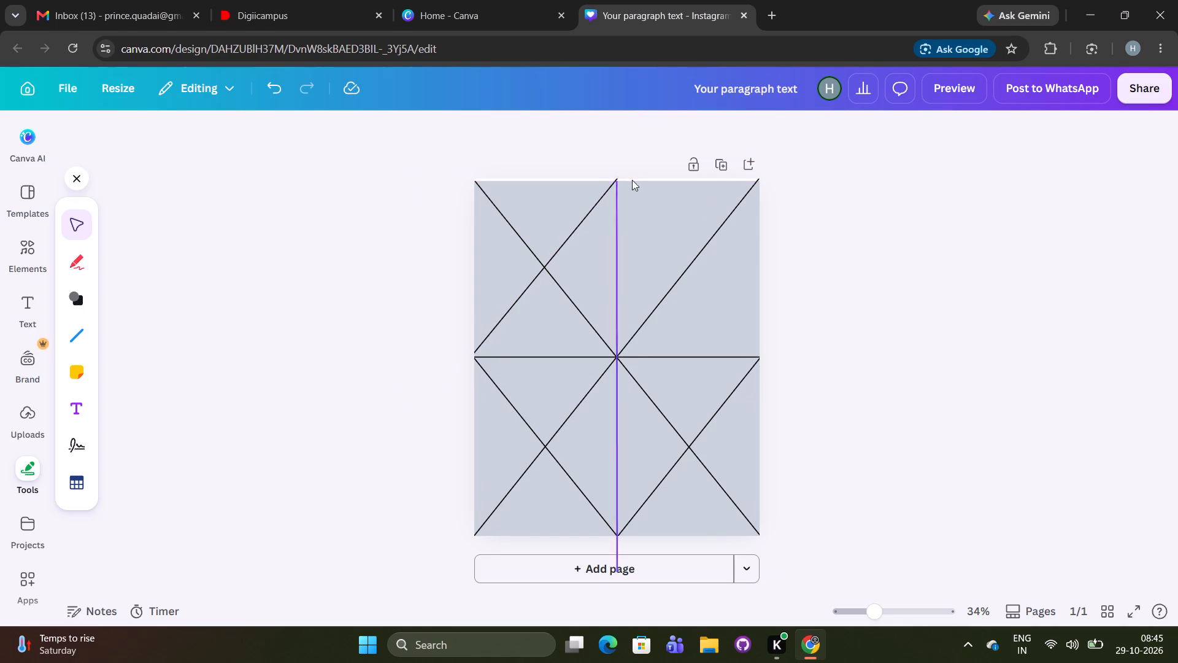
Stretch the grey-blue background shape upward slightly to cover the white strip along the page's top edge.
left_click(658, 203)
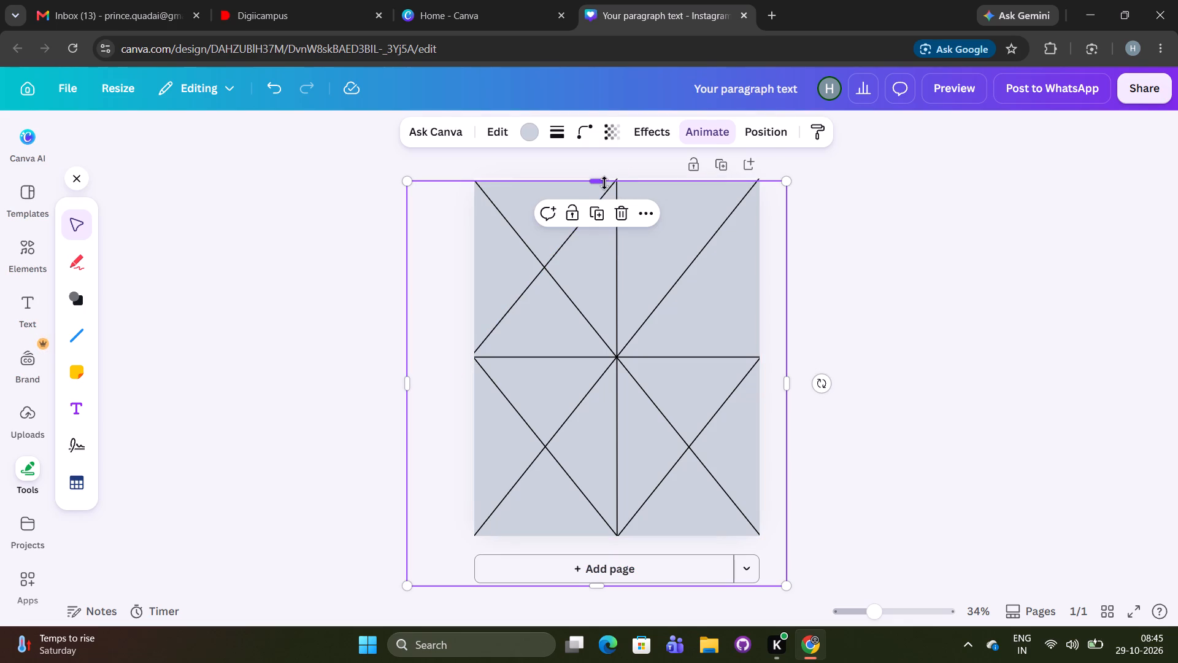
left_click_drag(603, 182, 603, 176)
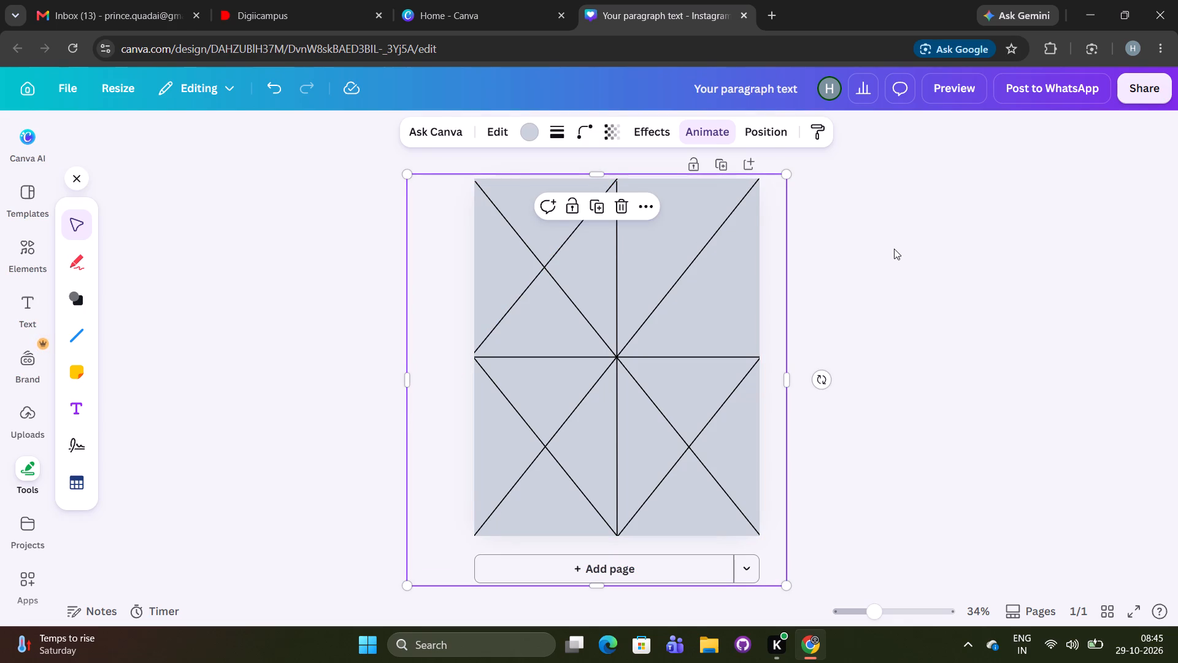
left_click(894, 249)
Pull the upper-left sloping line's upper end back to the vertical line's top at the page edge, about 985 long at -51°.
left_click(614, 203)
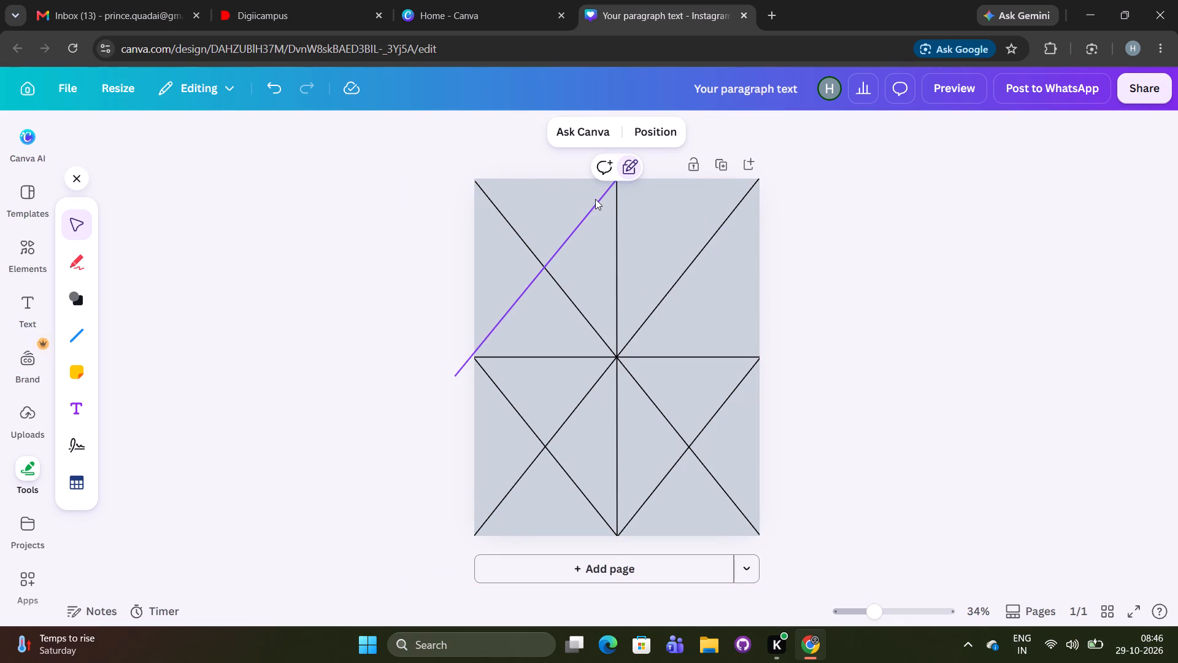
left_click(595, 199)
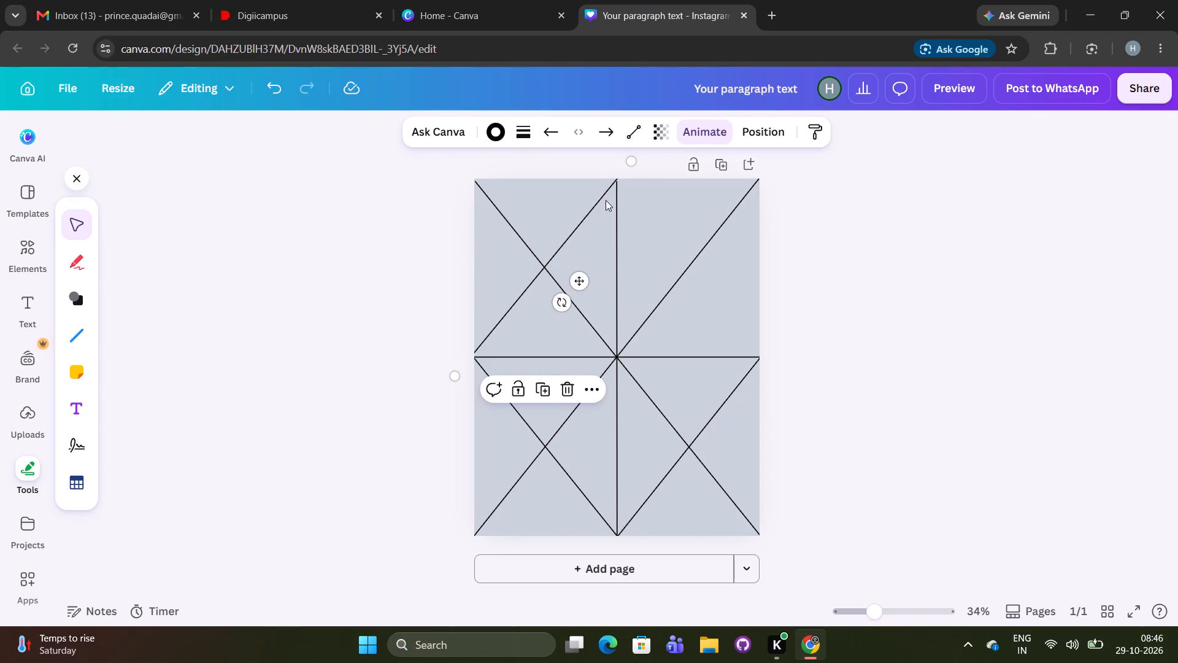
left_click(596, 200)
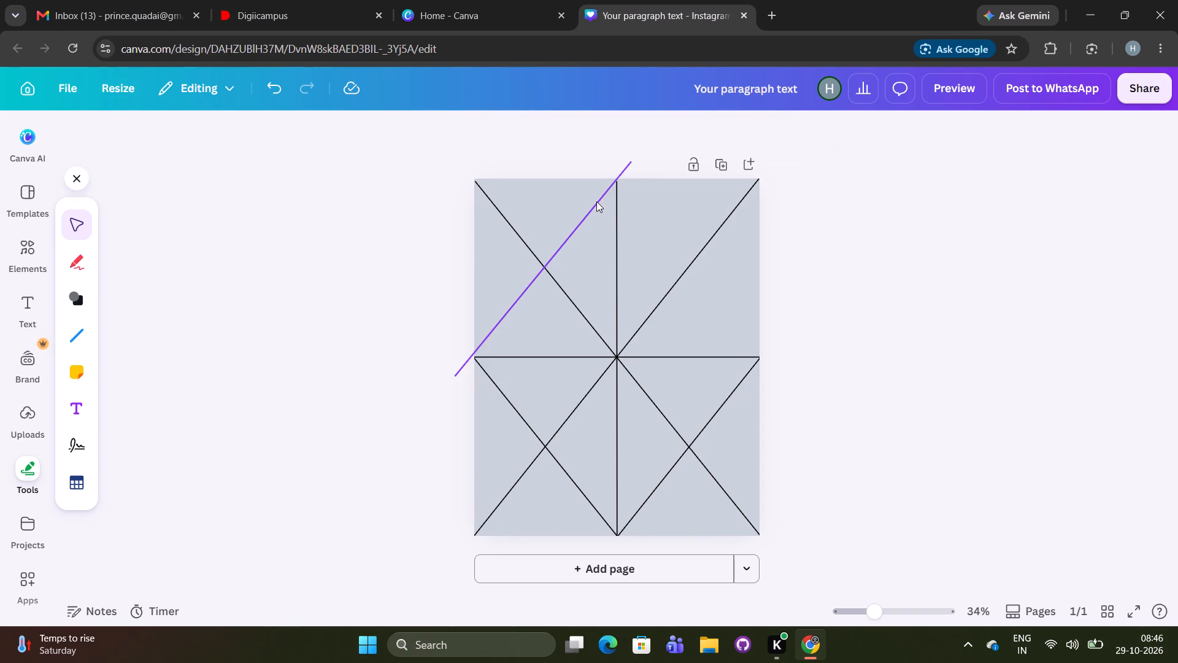
left_click(566, 246)
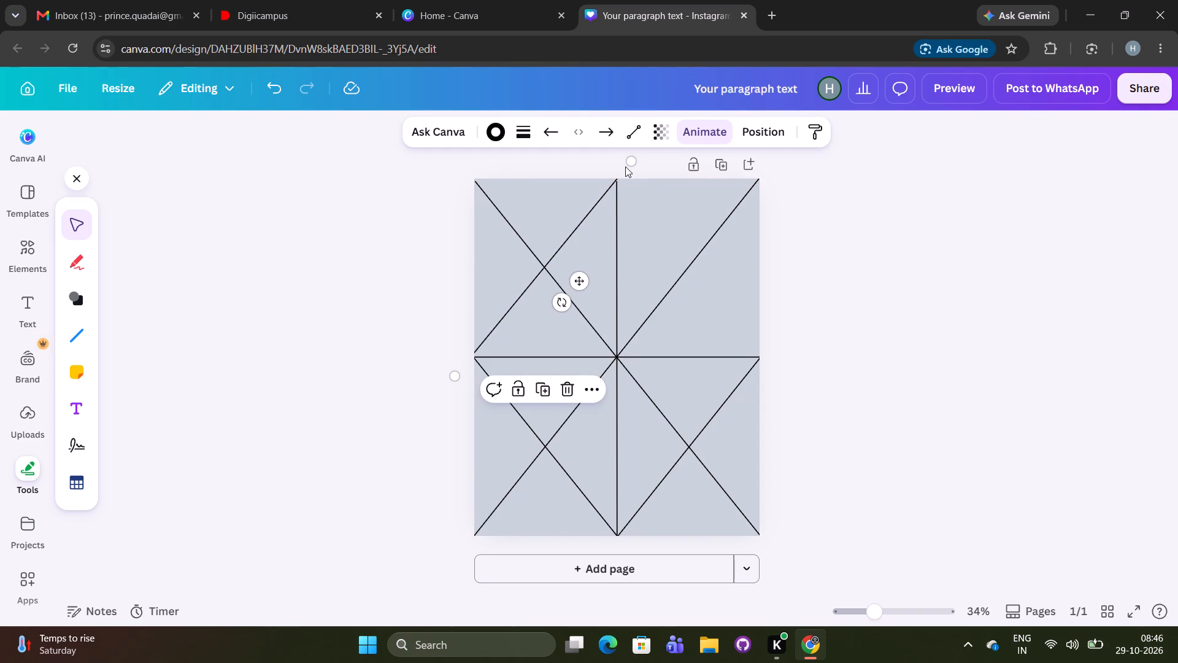
left_click_drag(629, 164, 623, 163)
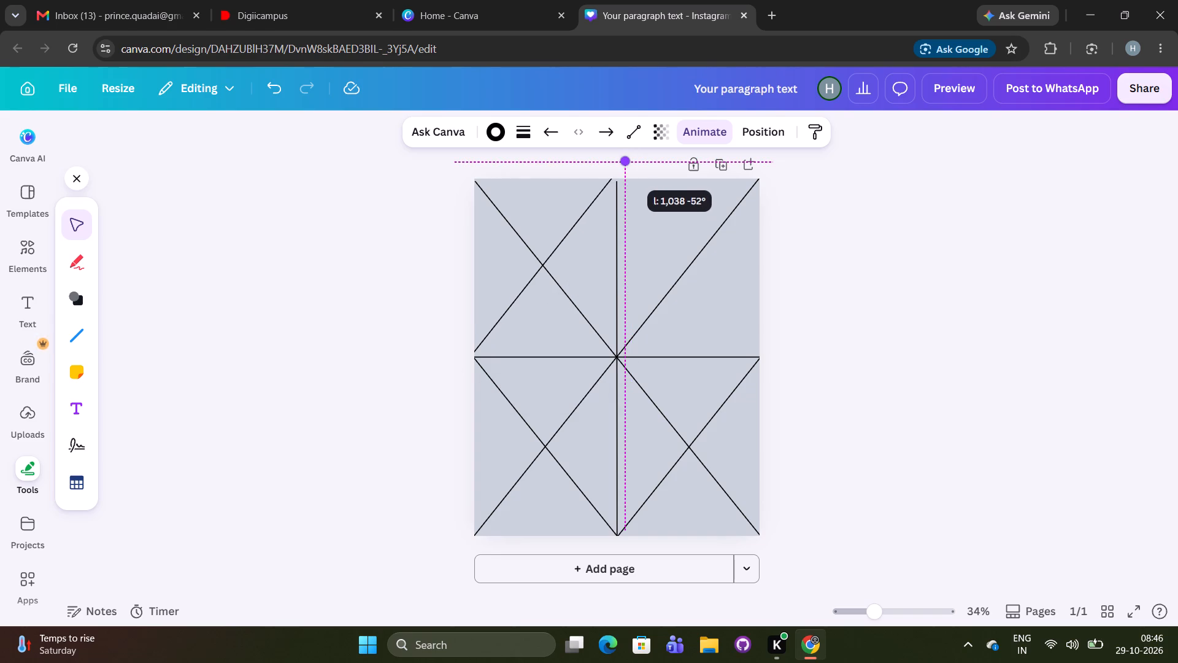
left_click_drag(623, 163, 618, 179)
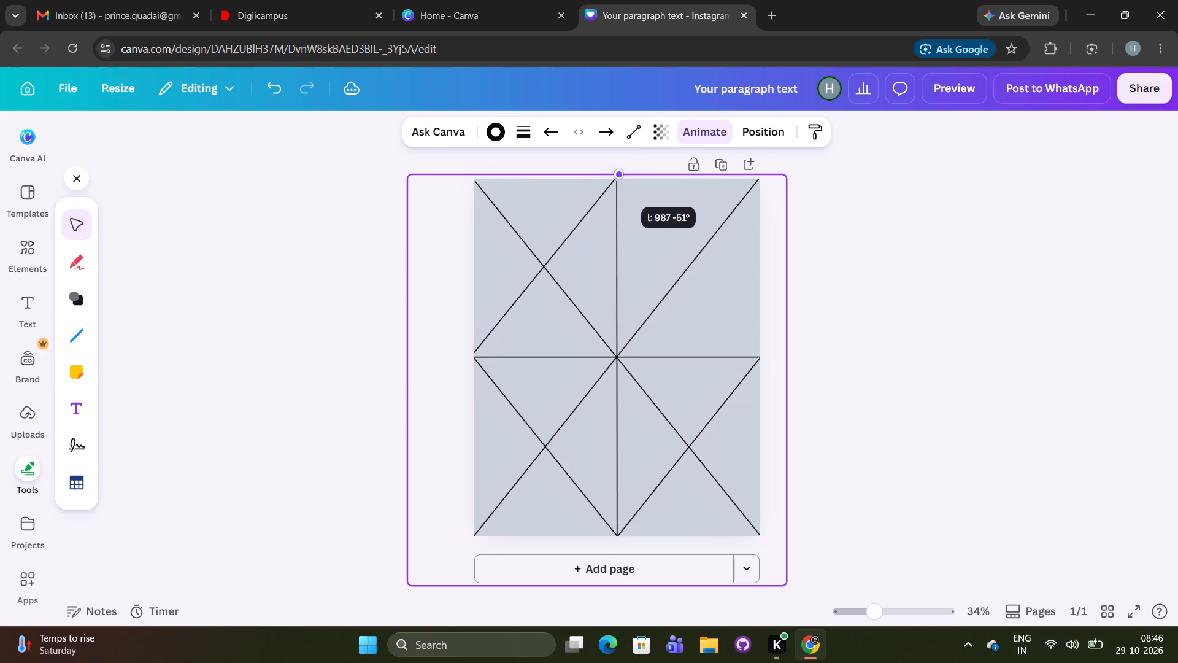
left_click_drag(618, 179, 617, 179)
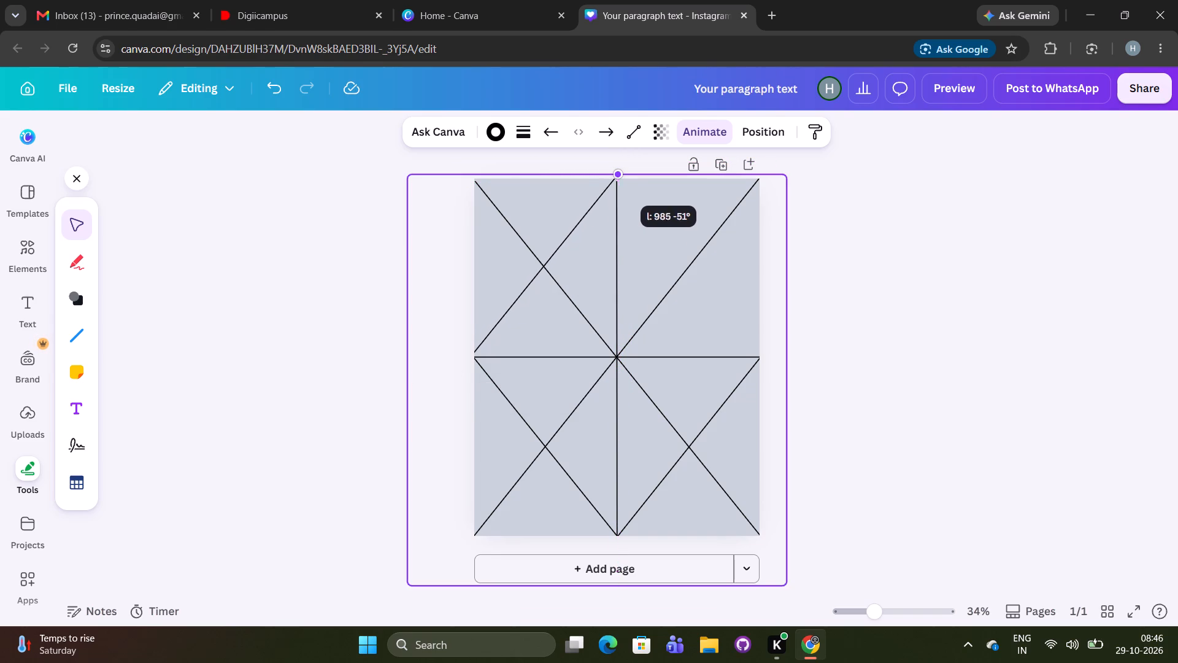
Unlock the vertical centre line and extend its upper end past the page's top edge, about 1,507 long at -90°.
left_click(856, 231)
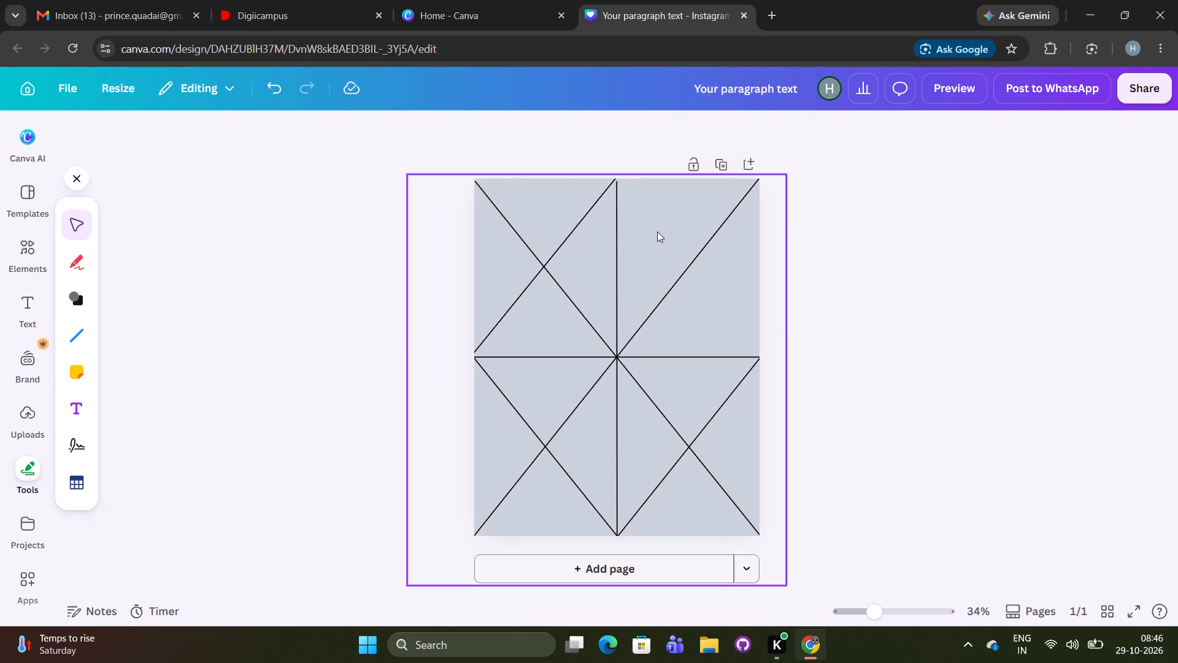
left_click(617, 228)
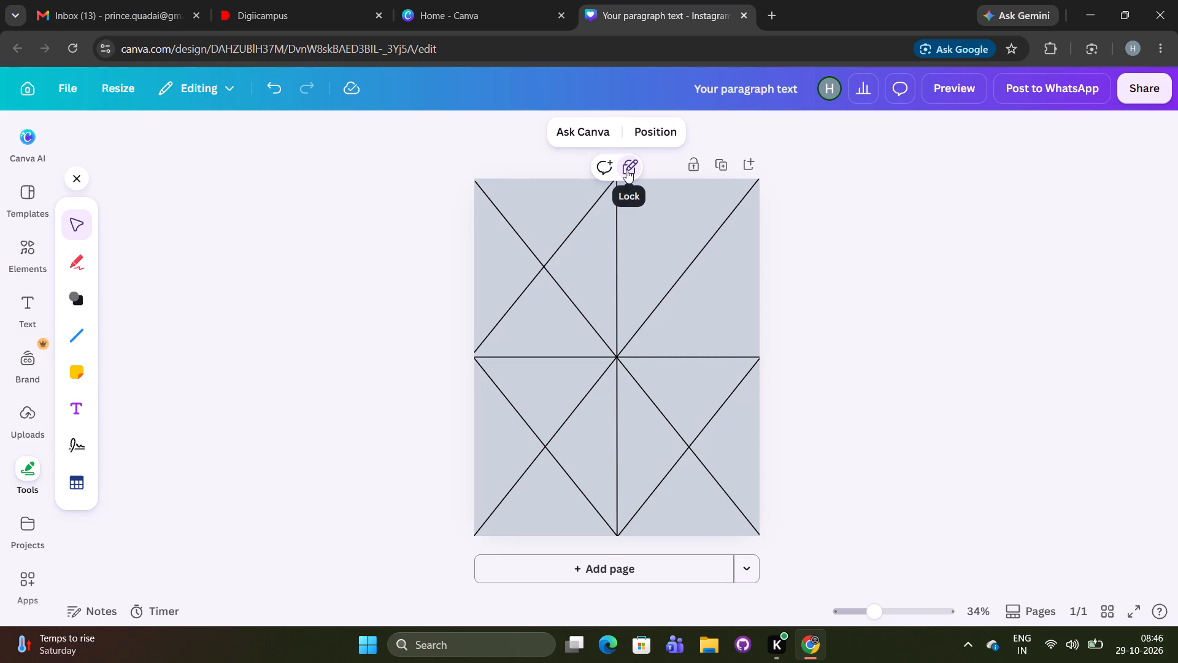
left_click(626, 169)
left_click(616, 217)
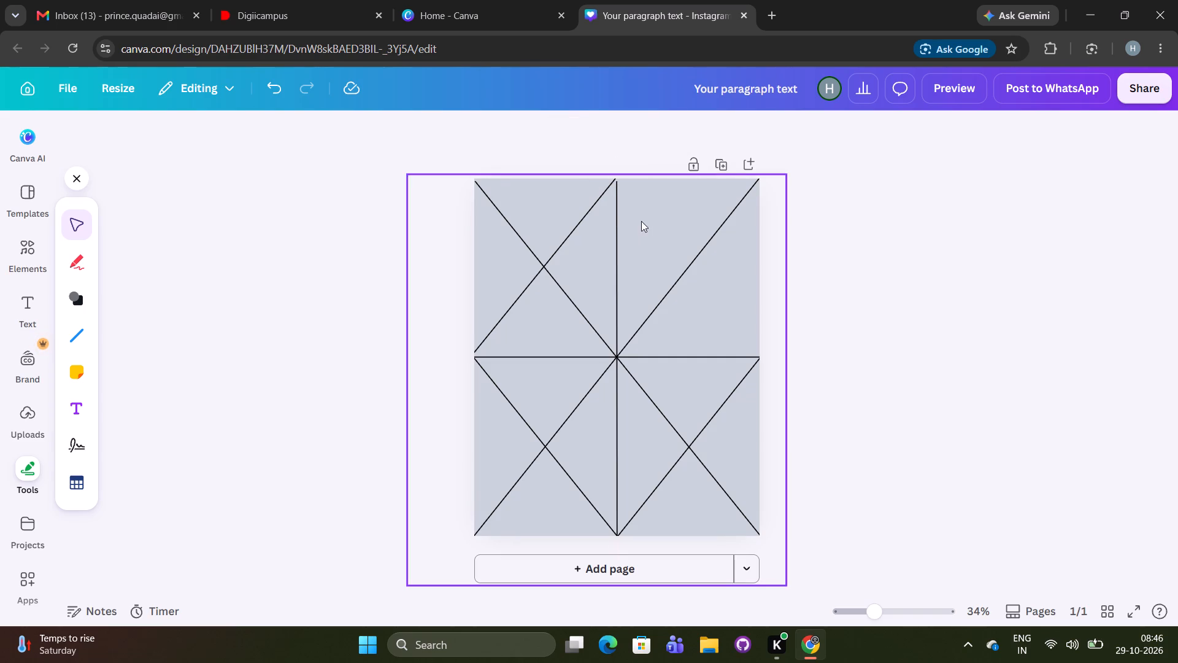
left_click(612, 221)
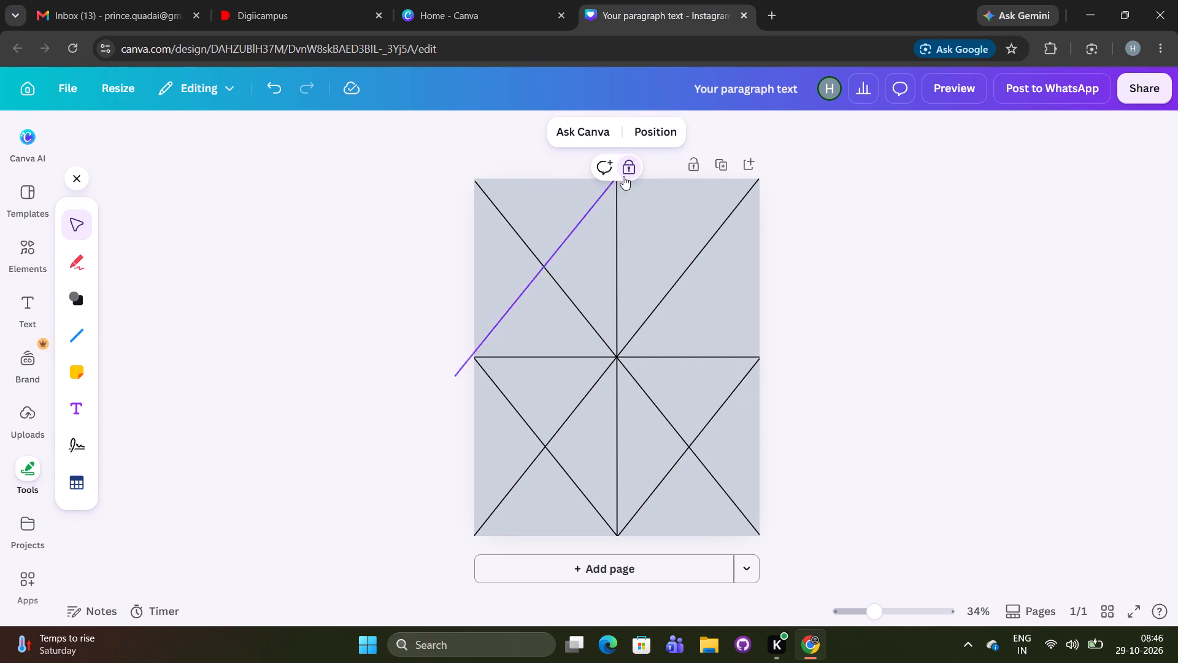
left_click(631, 160)
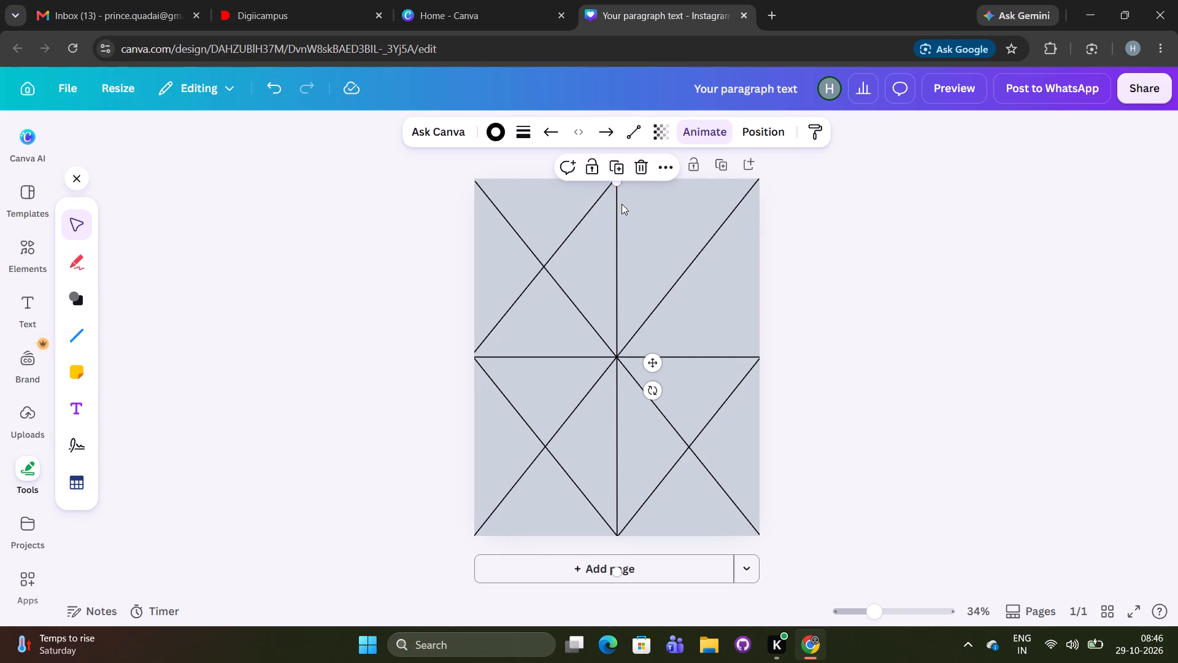
left_click_drag(617, 184, 616, 171)
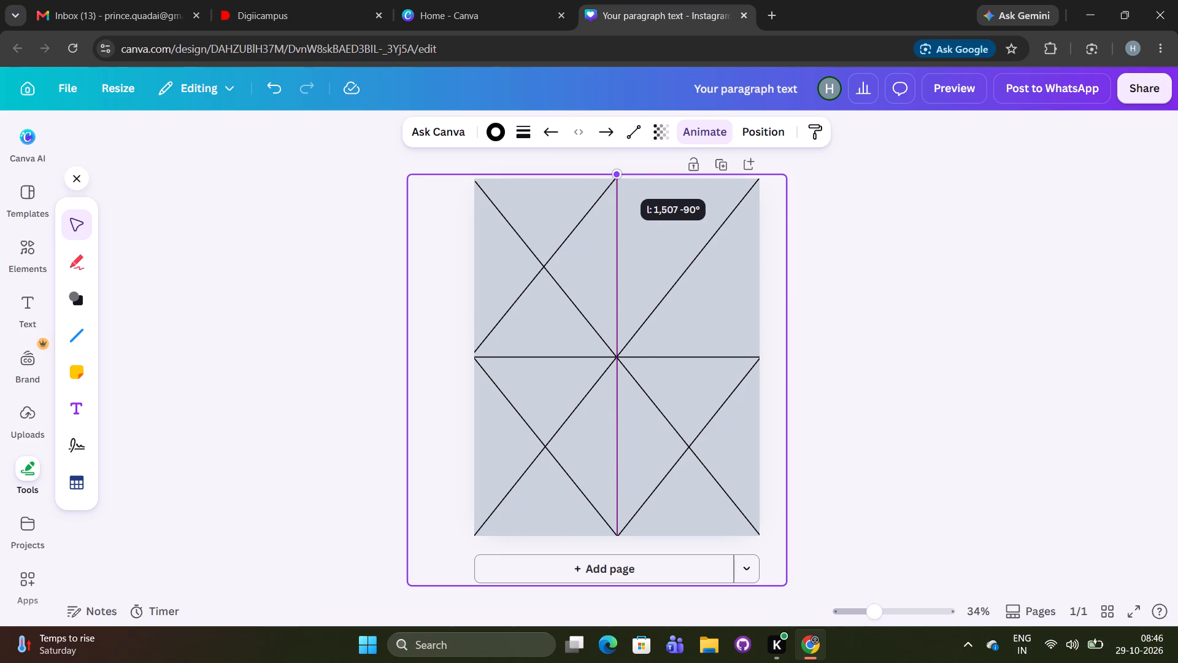
left_click_drag(616, 171, 616, 169)
left_click(965, 294)
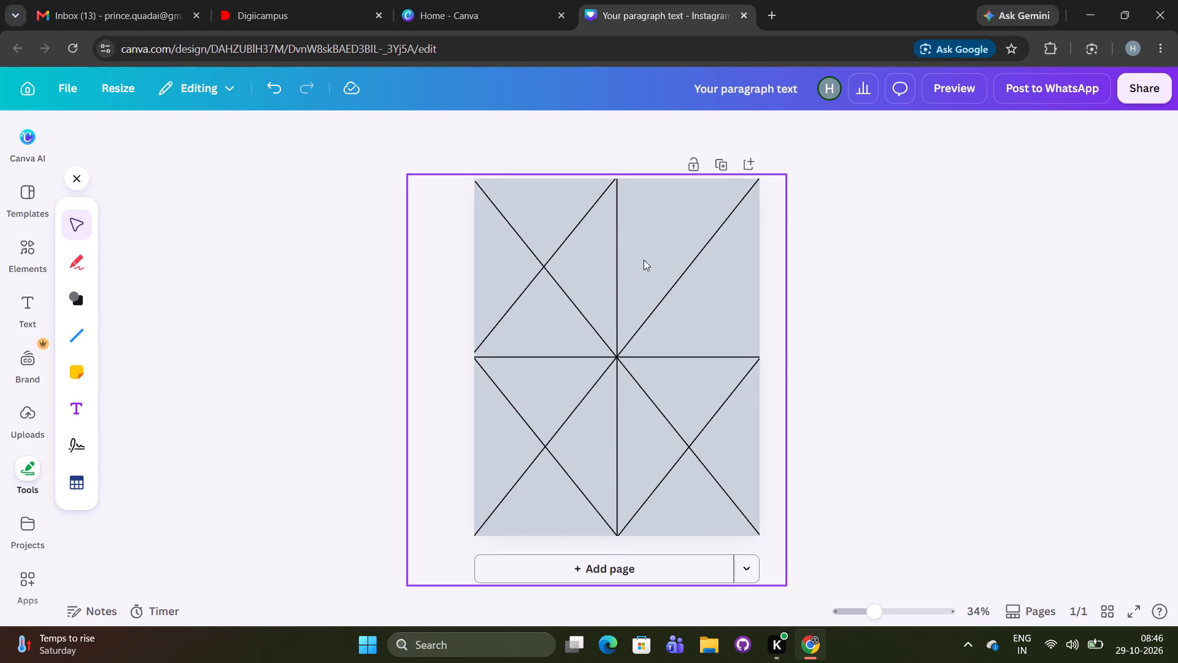
Lock the vertical centre line and the edge-midpoint diagonals in the page's upper-left and lower-left quarters.
left_click(622, 264)
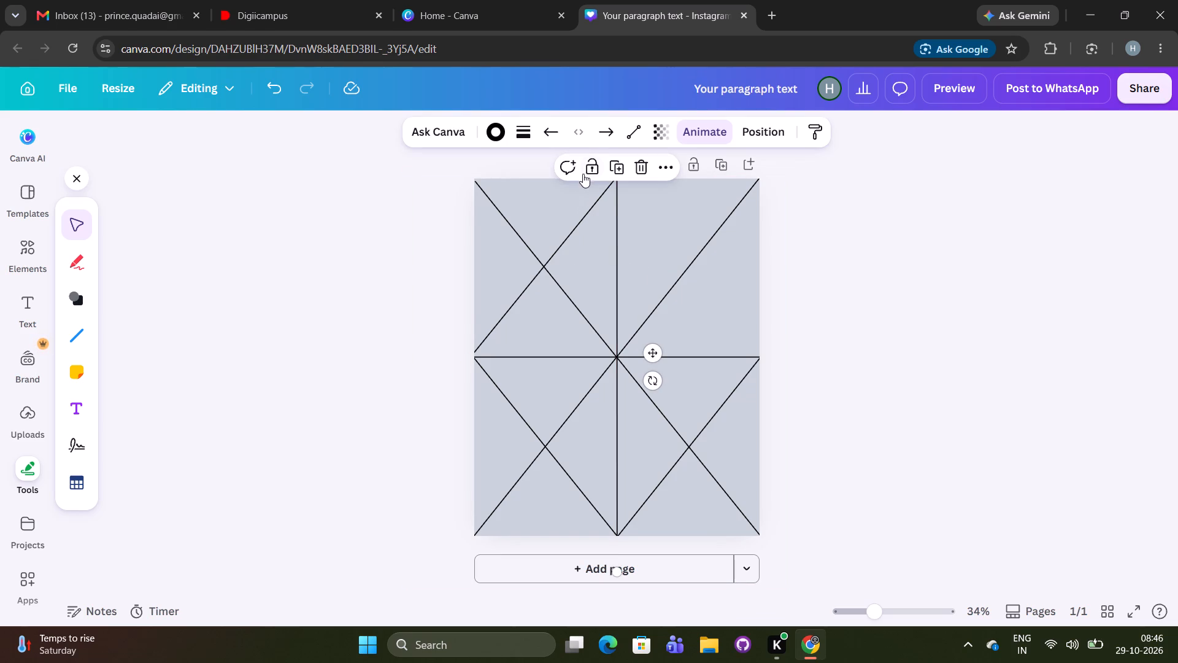
left_click(585, 173)
left_click(585, 213)
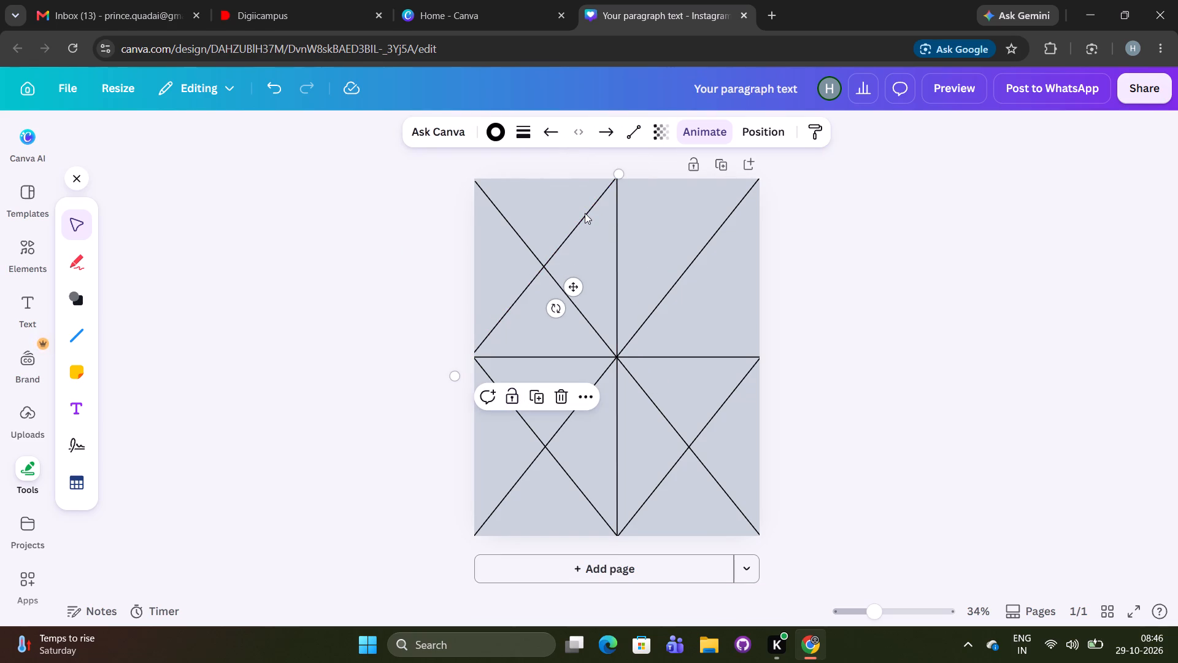
left_click(515, 401)
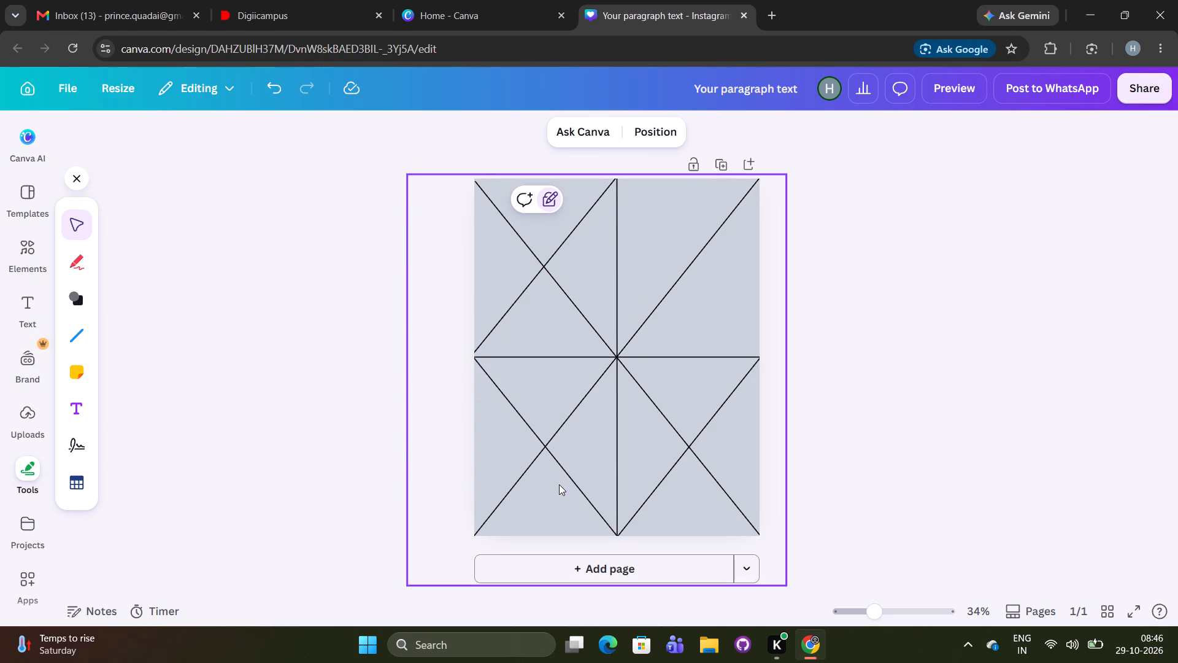
left_click(572, 475)
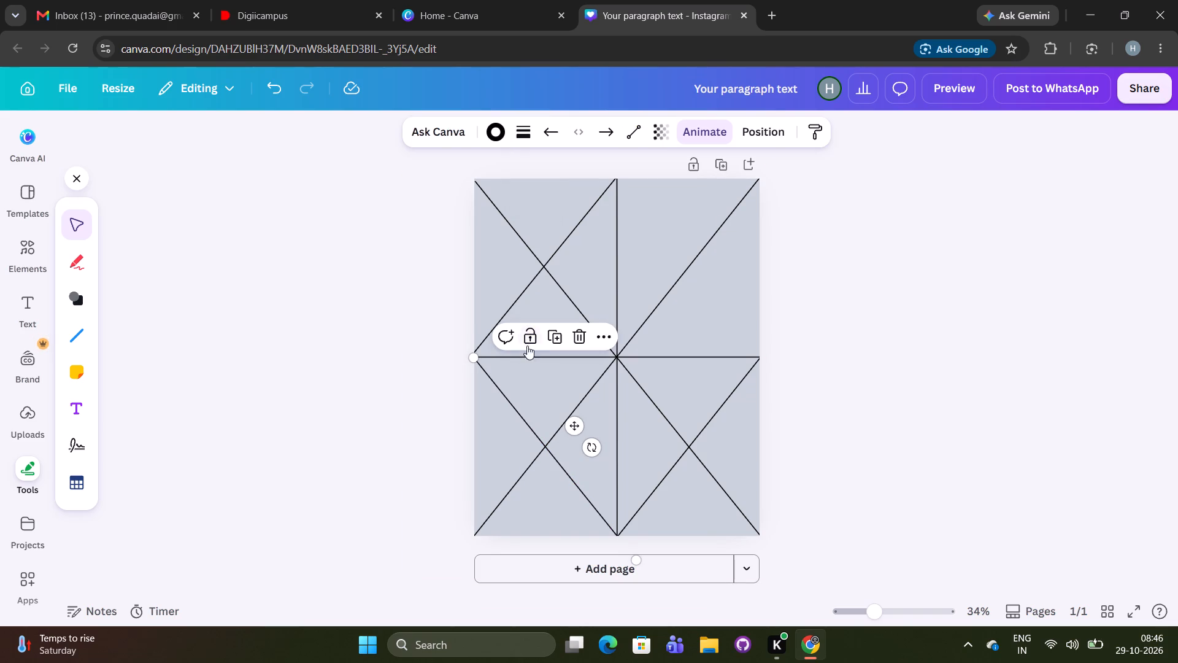
left_click(534, 339)
left_click(953, 349)
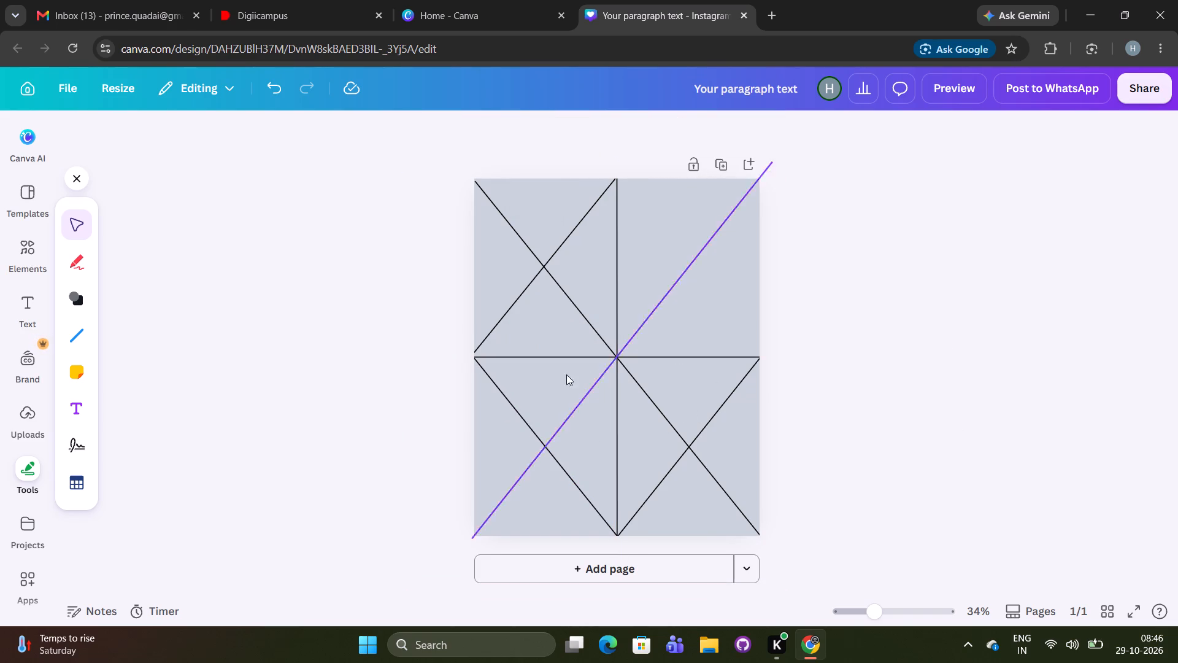
Add a straight line in the page's upper-right quarter, sloping down to the right, its upper end at the vertical line's top.
left_click(82, 330)
left_click(106, 322)
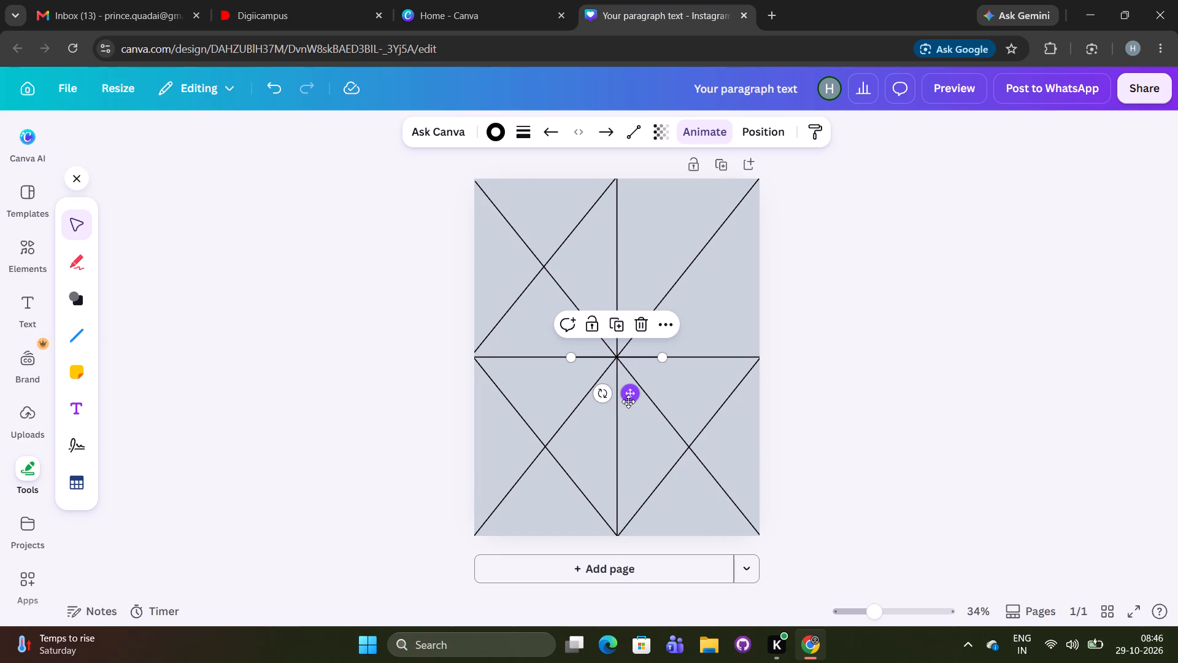
left_click_drag(628, 401, 683, 259)
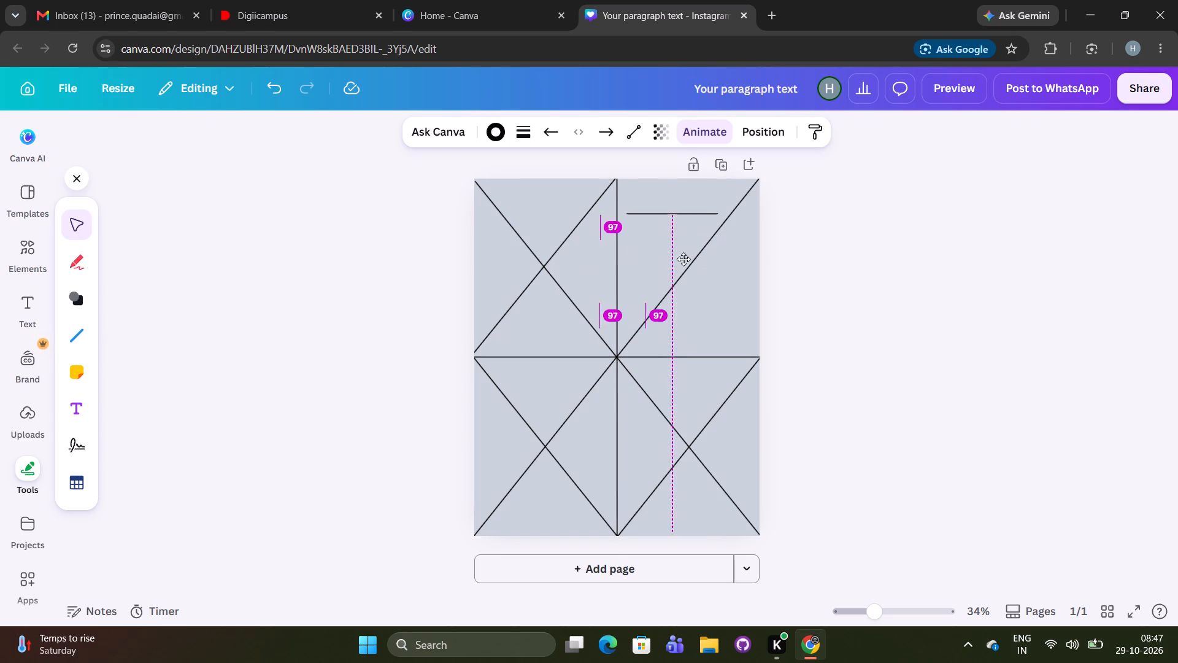
left_click_drag(683, 259, 685, 259)
left_click_drag(656, 248, 793, 190)
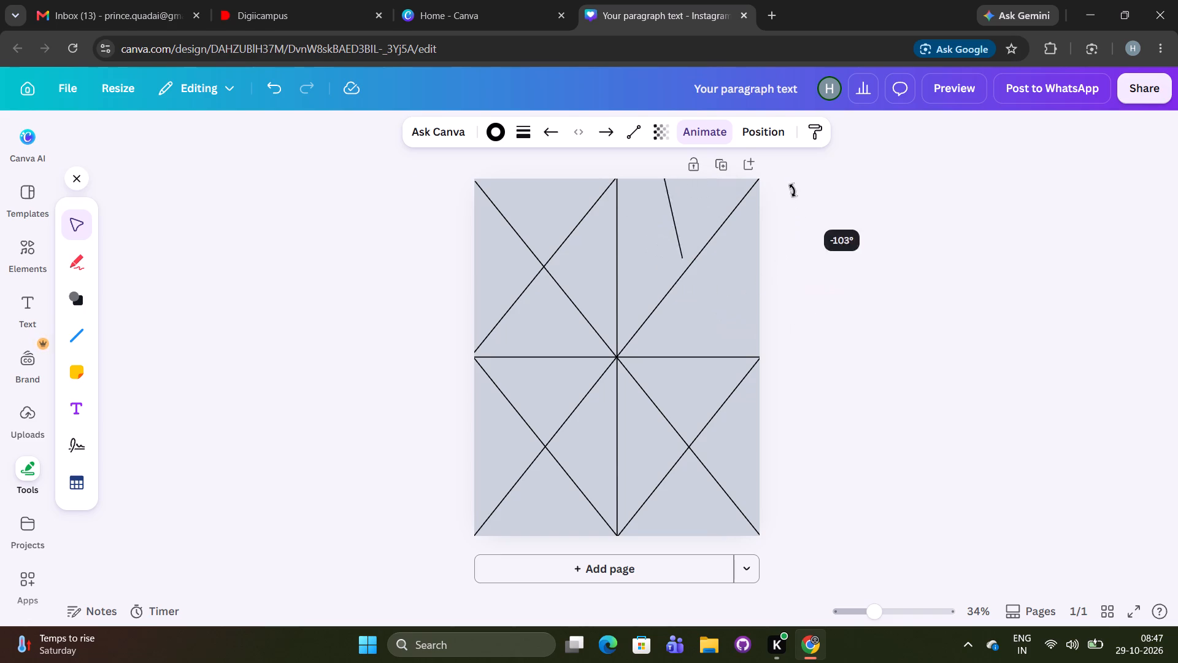
left_click_drag(793, 190, 771, 118)
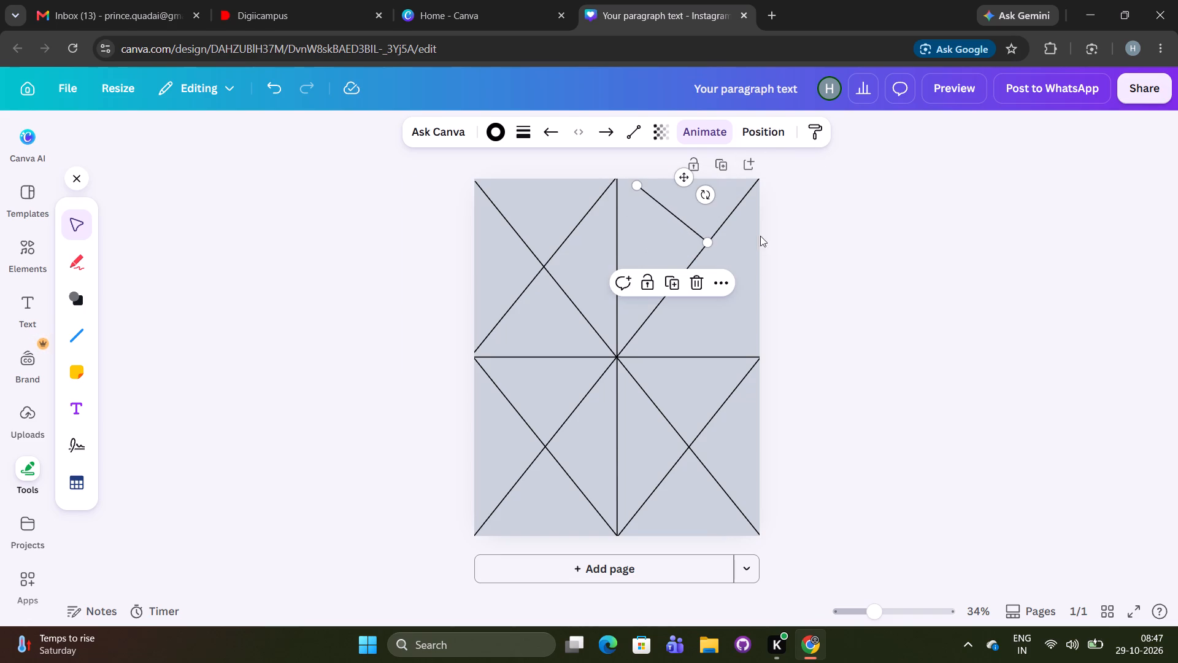
left_click_drag(684, 181, 675, 184)
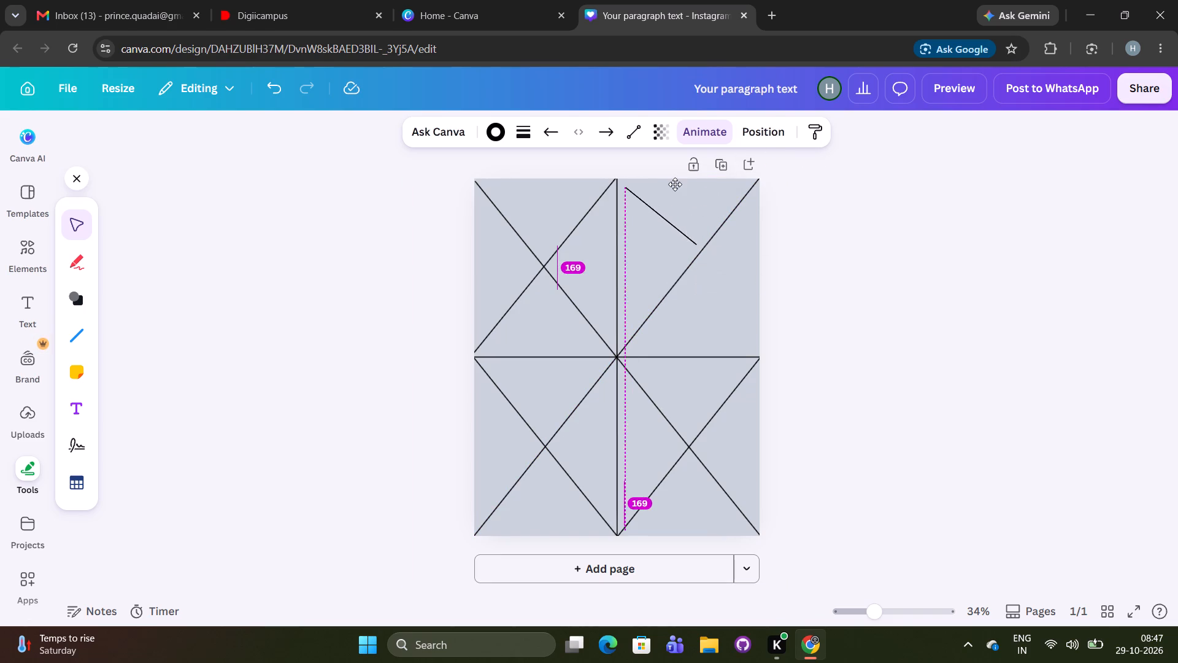
left_click_drag(675, 184, 668, 176)
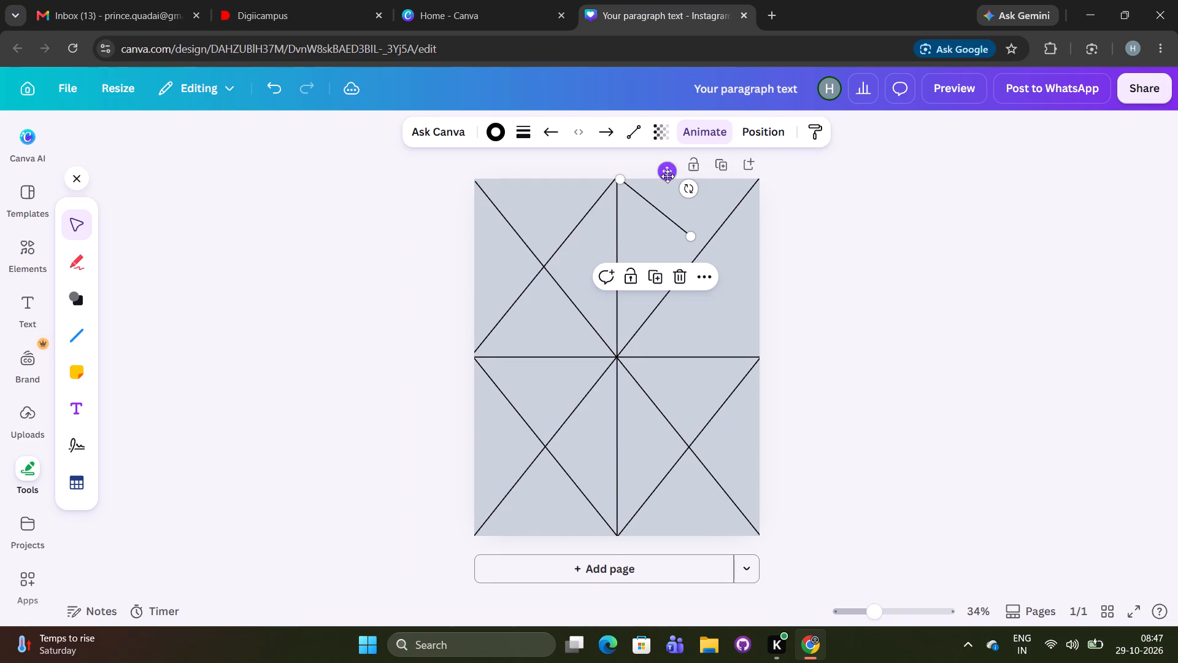
left_click(668, 174)
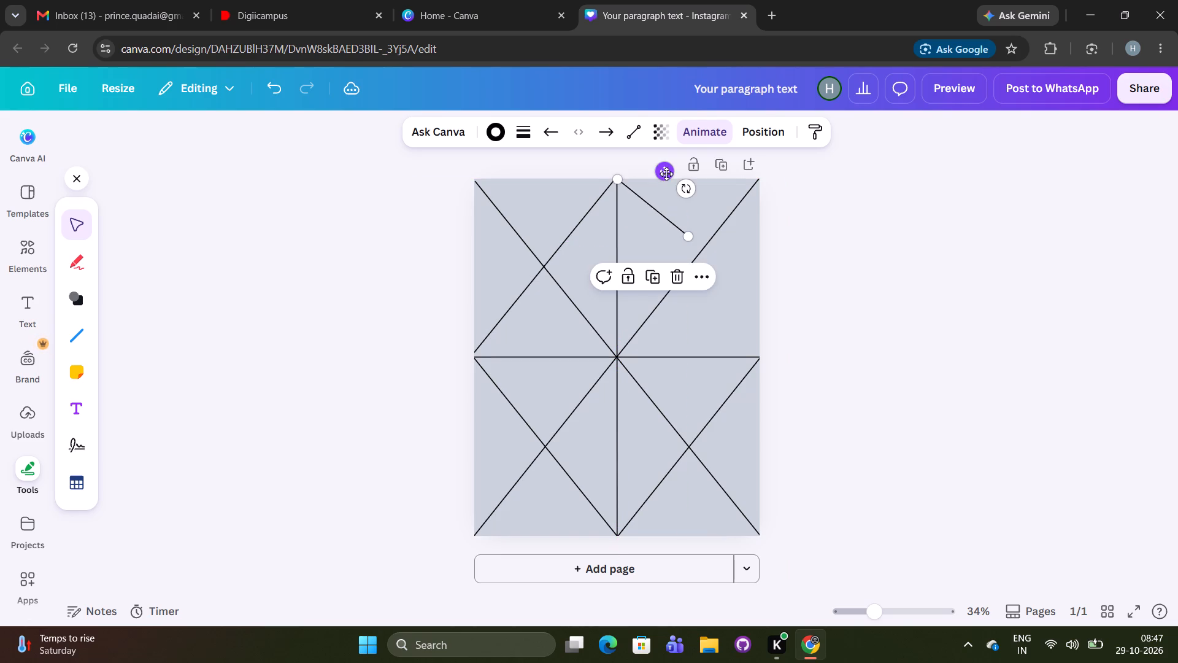
Extend the new line's lower end just past the page's right edge near the horizontal line's end, about 909 long at -129°.
left_click_drag(687, 236, 712, 260)
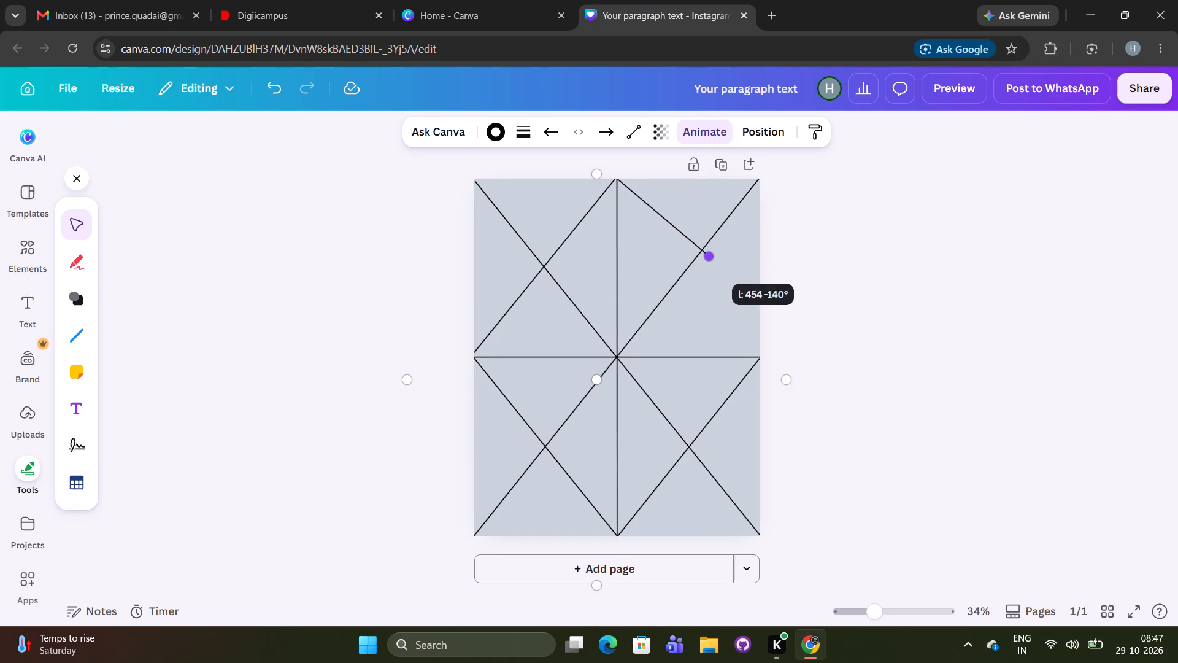
left_click_drag(712, 260, 767, 365)
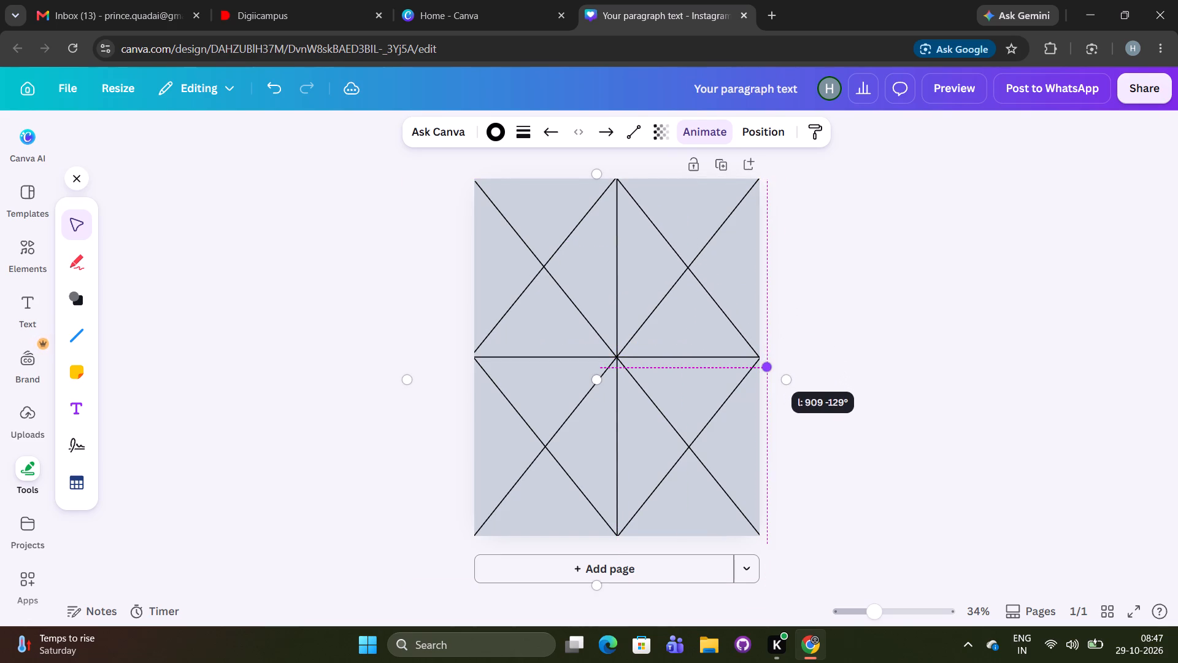
left_click_drag(767, 365, 771, 361)
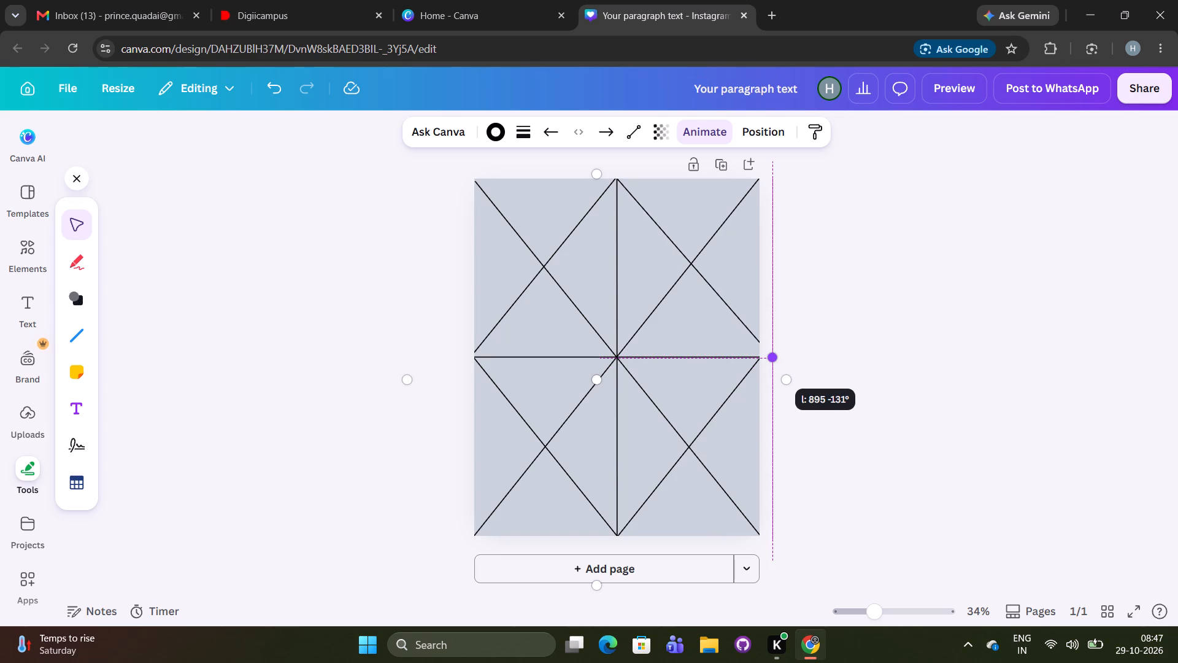
left_click_drag(771, 361, 768, 368)
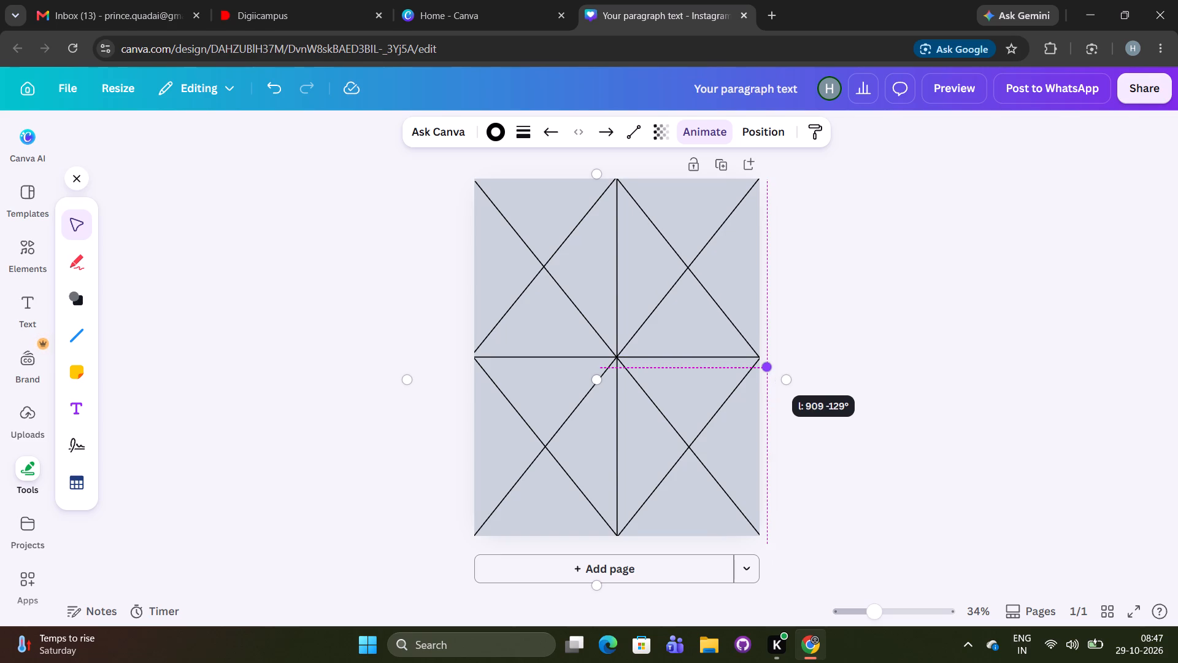
left_click_drag(768, 368, 768, 367)
left_click(823, 300)
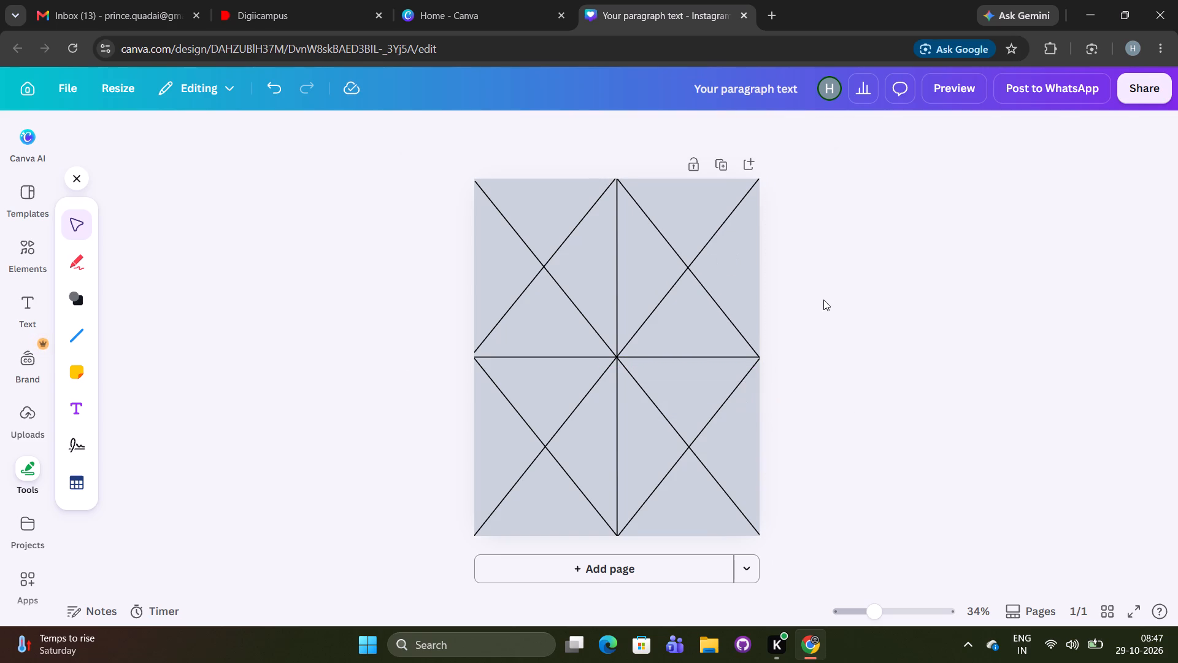
Extend the upper-right sloping line's upper end past the page's top edge beside the vertical line, and lock the line.
left_click(665, 235)
left_click_drag(615, 176, 612, 164)
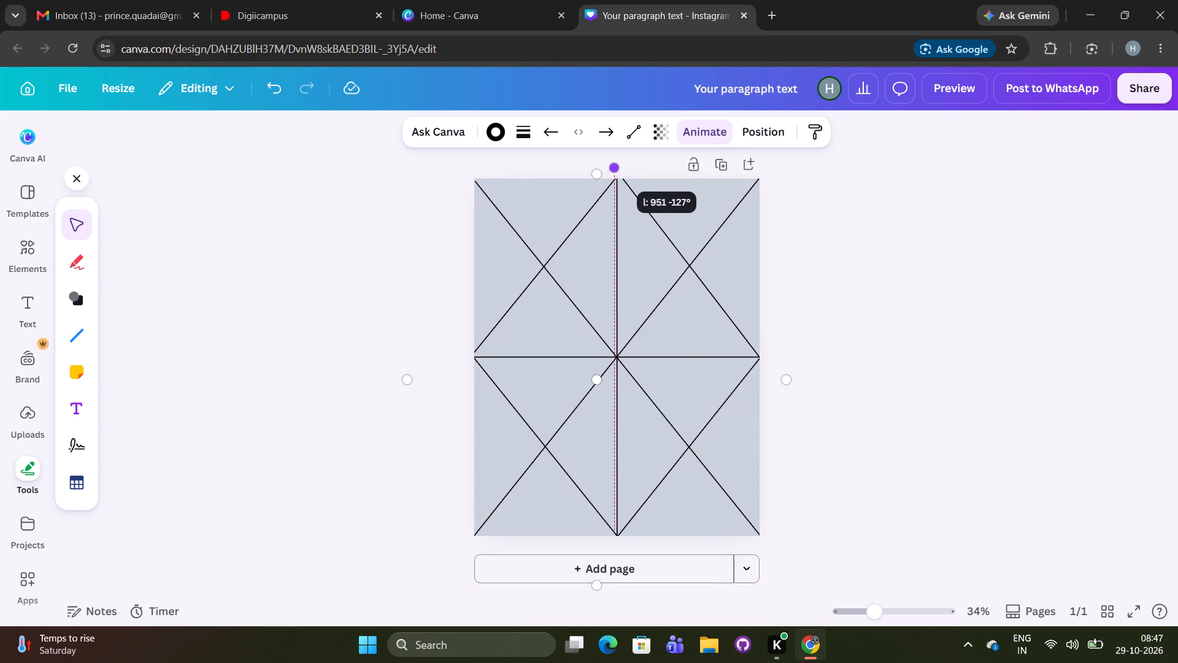
left_click_drag(612, 164, 613, 164)
left_click_drag(613, 164, 612, 164)
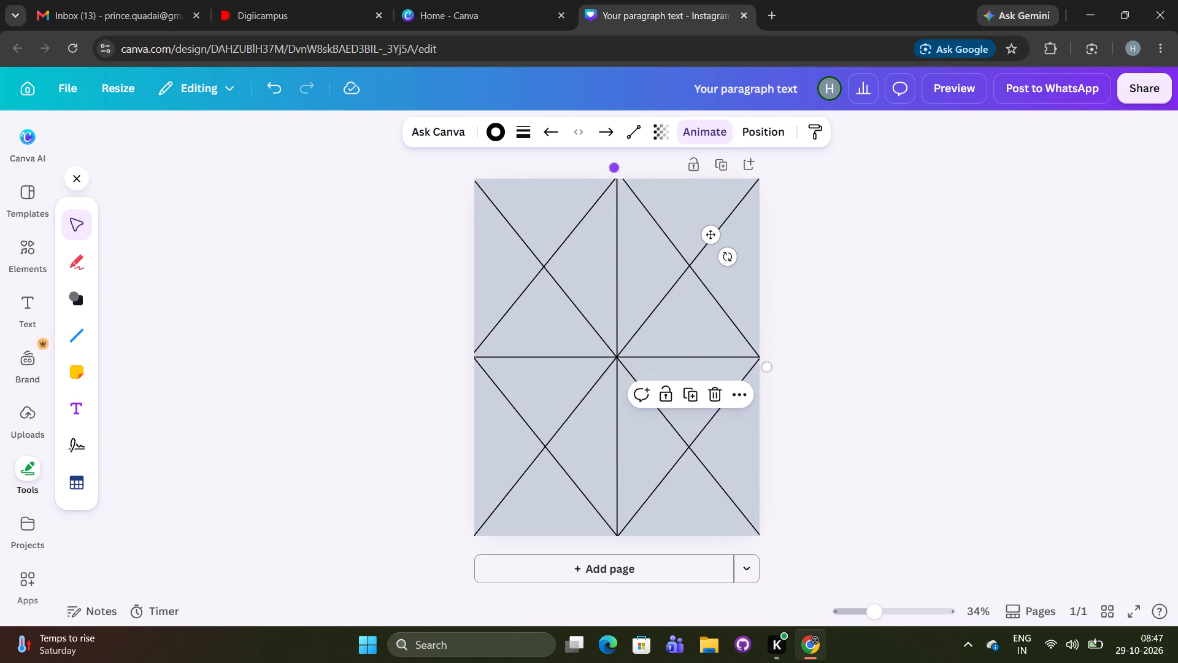
left_click_drag(614, 168, 612, 169)
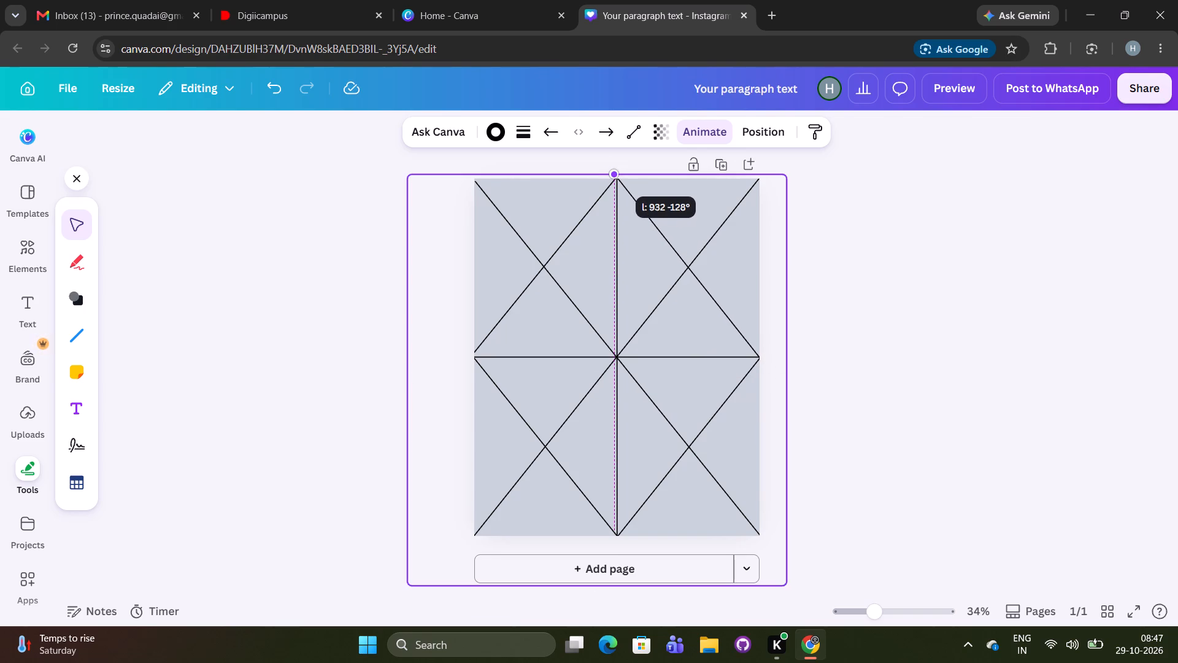
left_click_drag(612, 169, 613, 168)
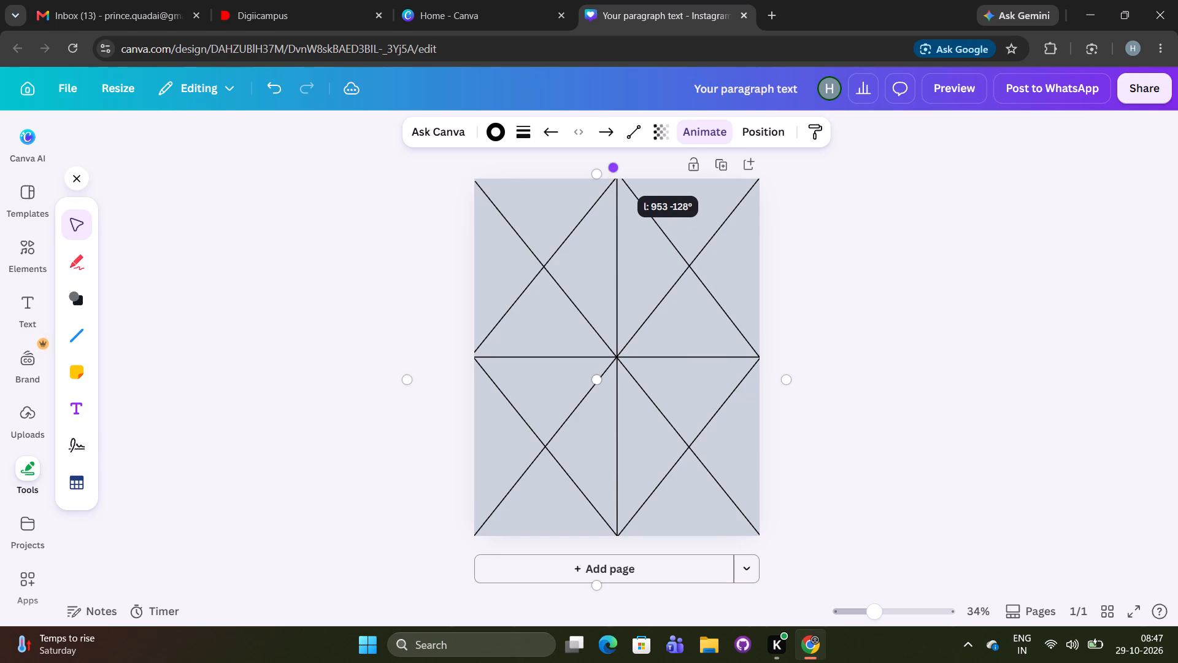
left_click_drag(613, 168, 604, 165)
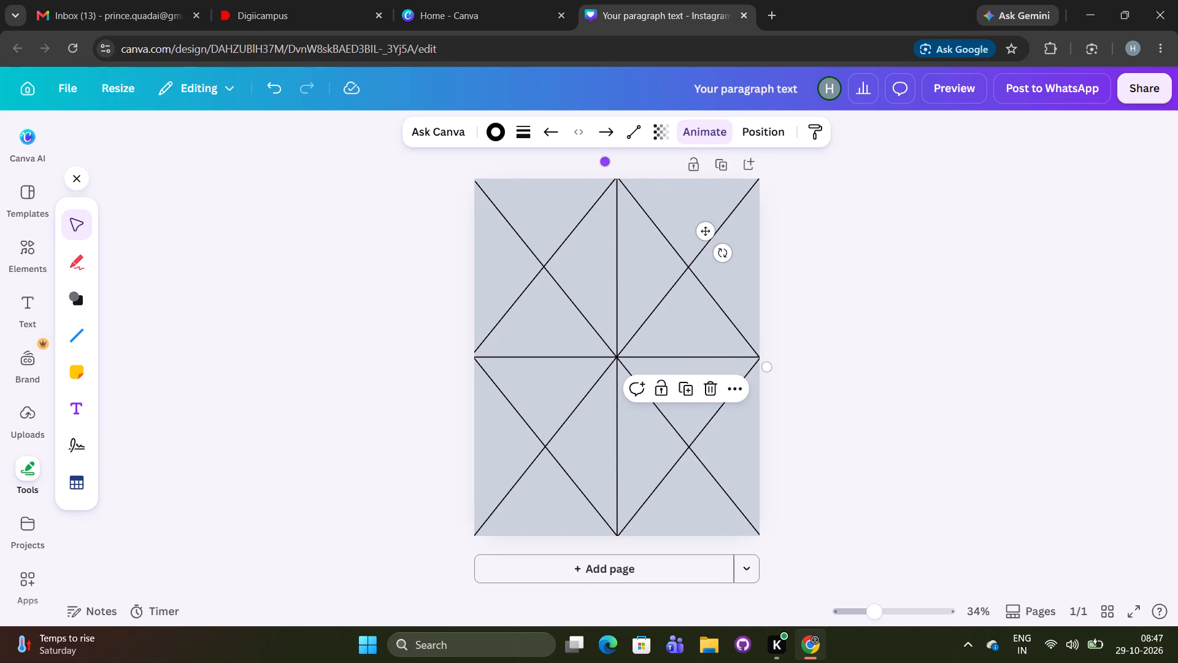
left_click(663, 388)
left_click(1002, 331)
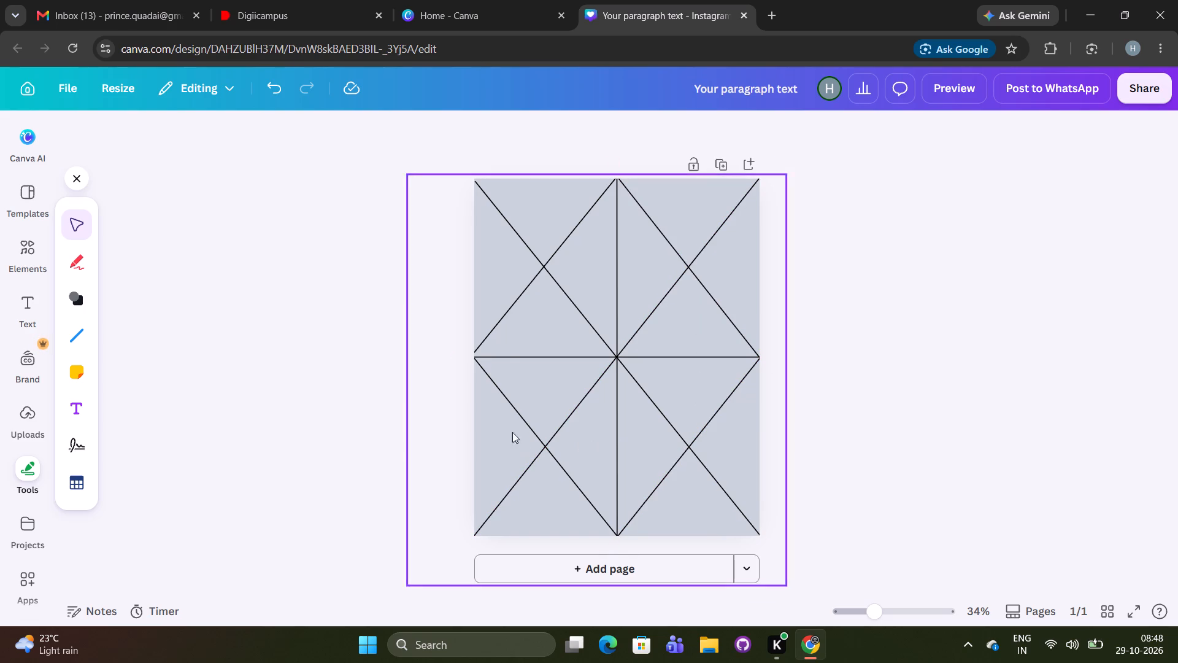
Add a horizontal straight line across the vertical centre line, its left end at the diagonals' crossing in the page's upper-left quarter.
scroll(504, 335, "left", 1)
left_click(71, 325)
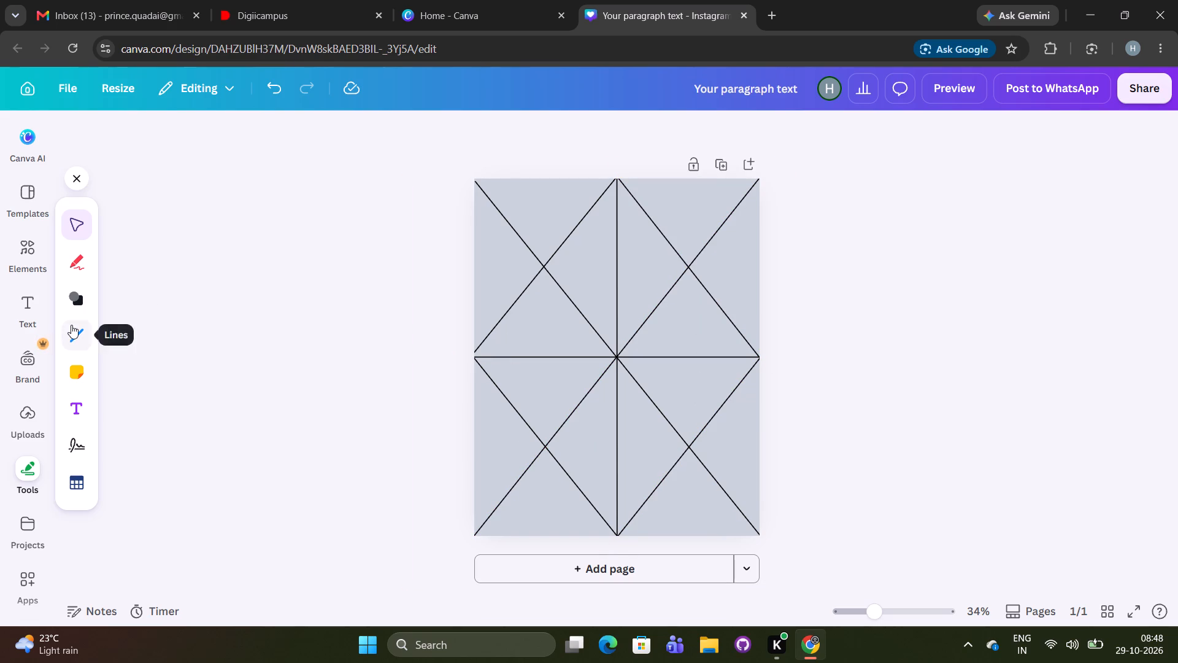
left_click(119, 312)
scroll(119, 312, "right", 1)
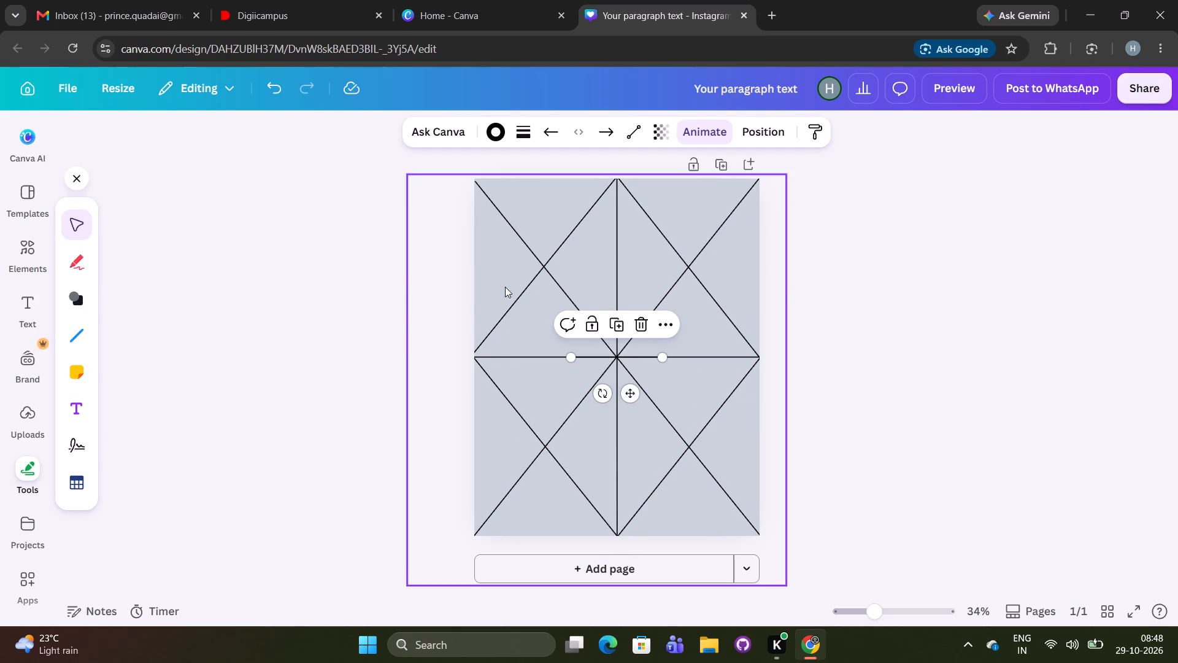
scroll(505, 287, "right", 1)
left_click_drag(627, 395, 604, 307)
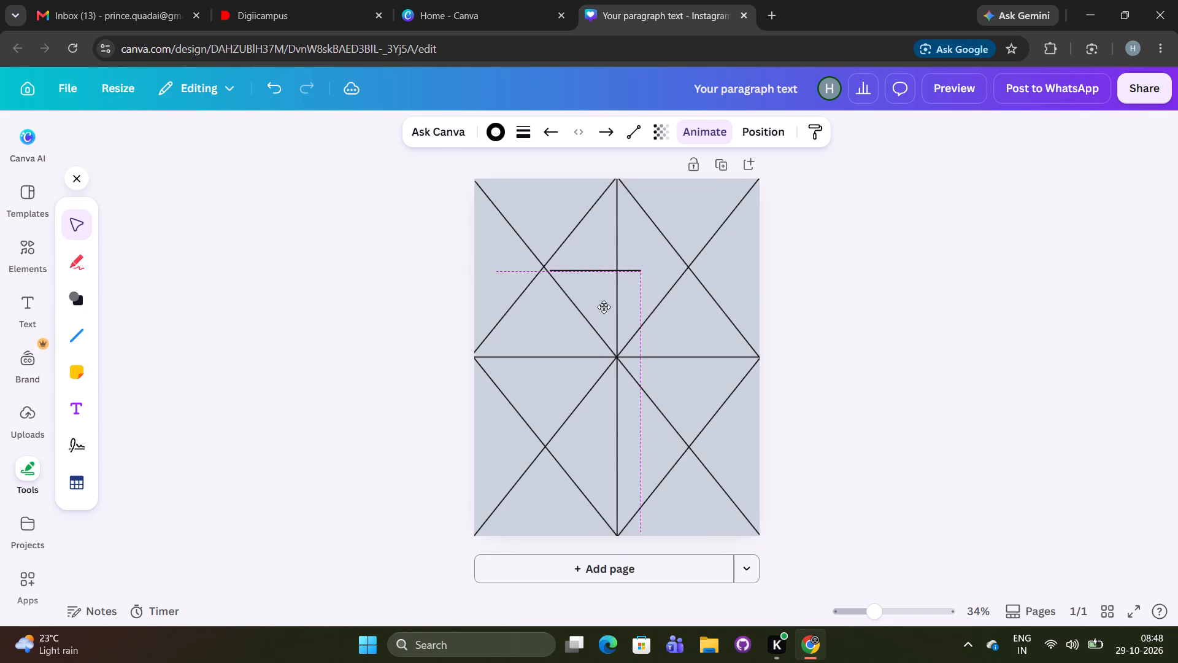
left_click_drag(604, 307, 596, 303)
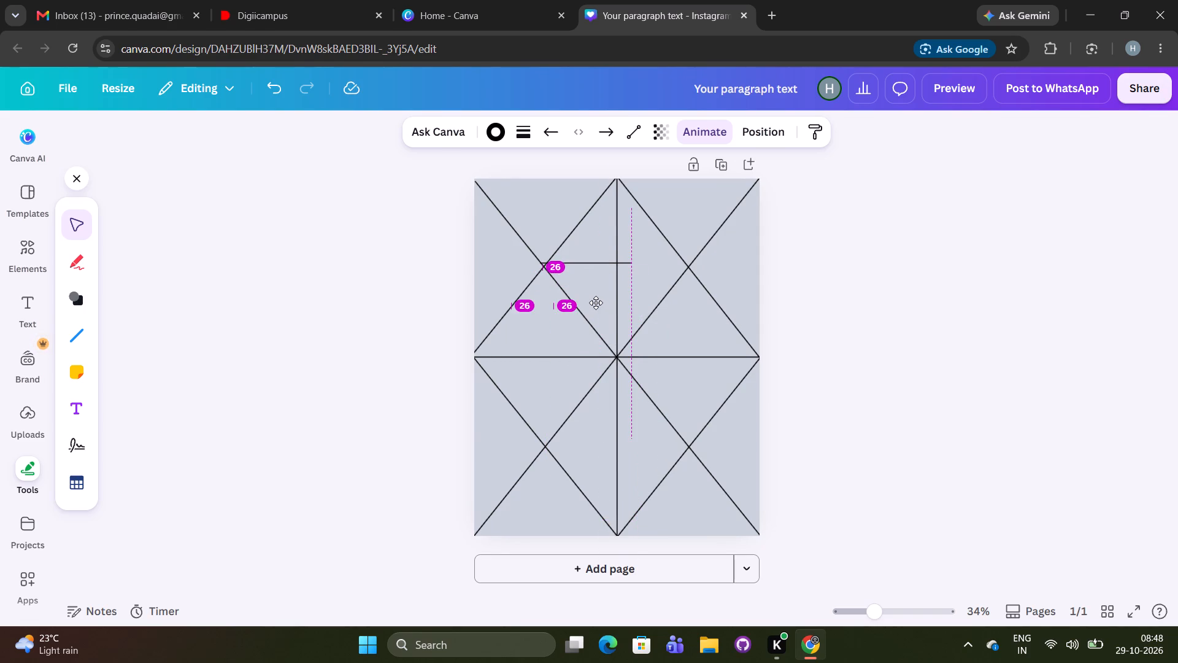
left_click_drag(596, 303, 601, 303)
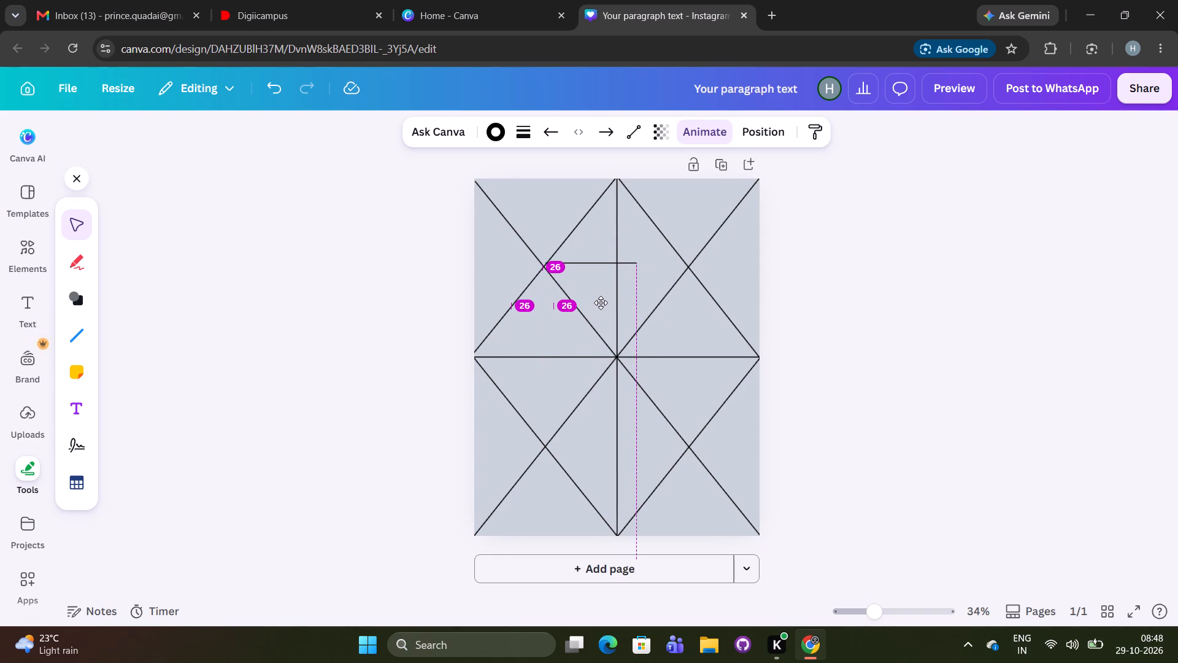
left_click_drag(601, 303, 600, 303)
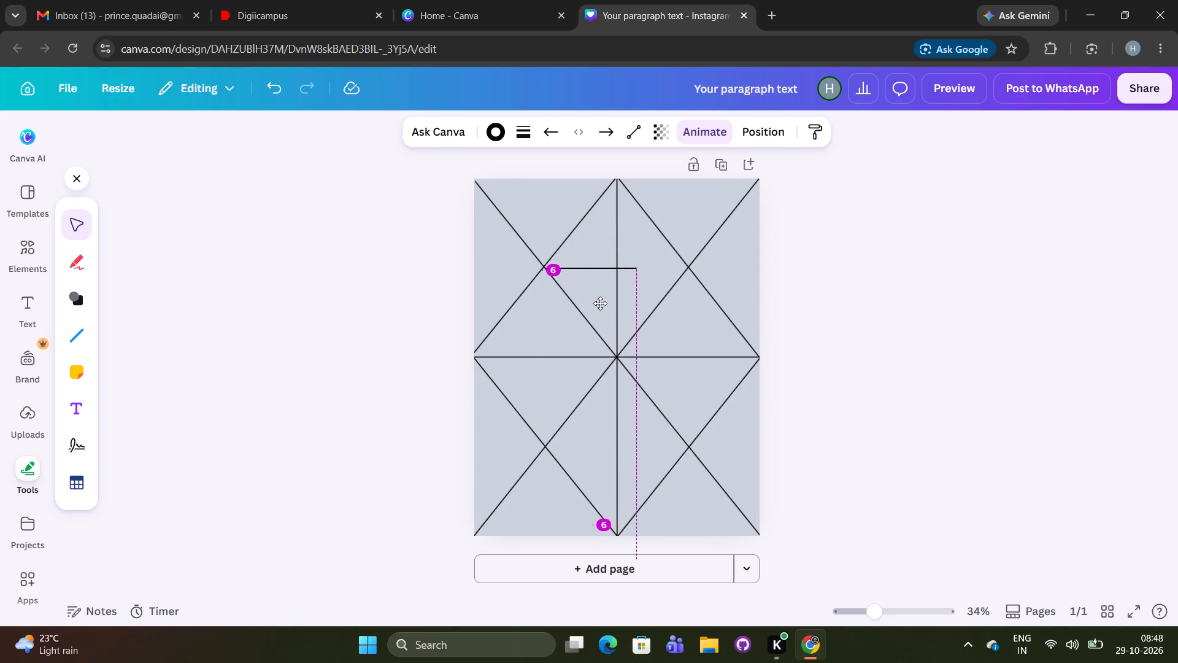
left_click_drag(600, 303, 599, 303)
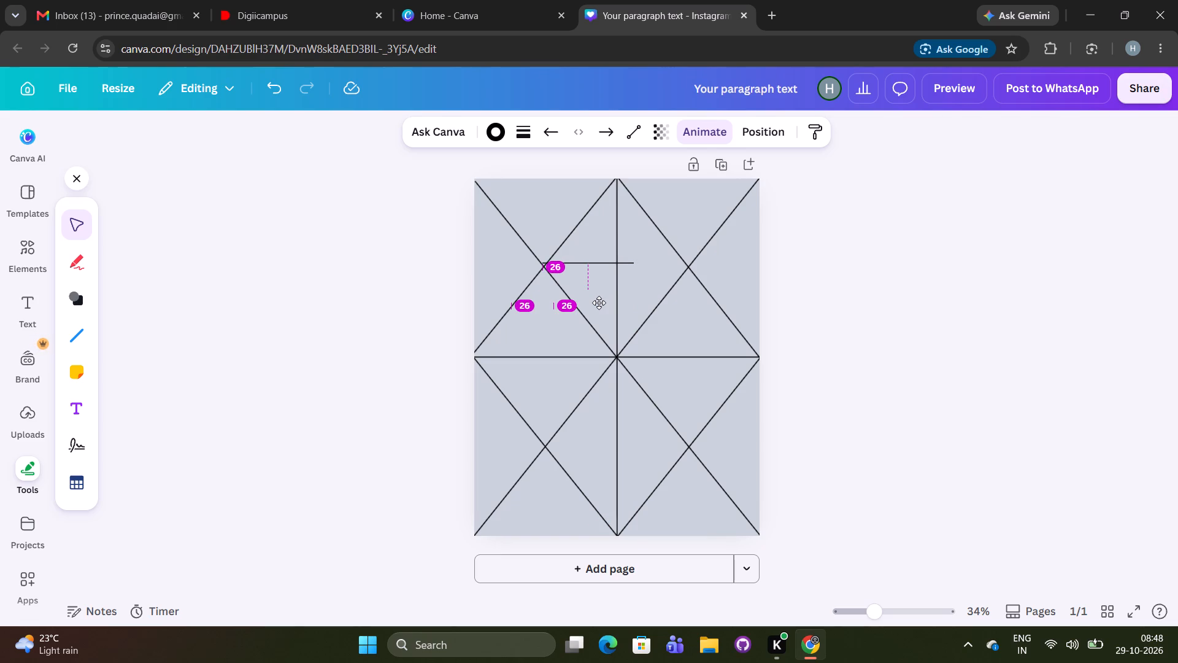
left_click_drag(599, 303, 601, 306)
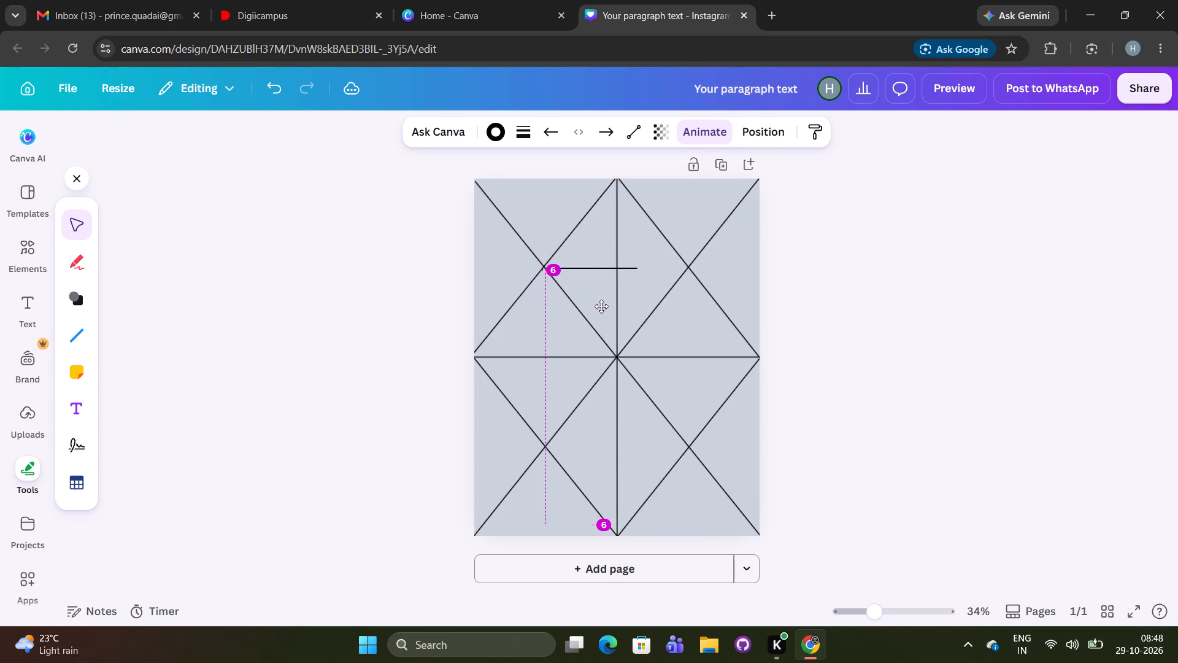
left_click_drag(601, 306, 599, 303)
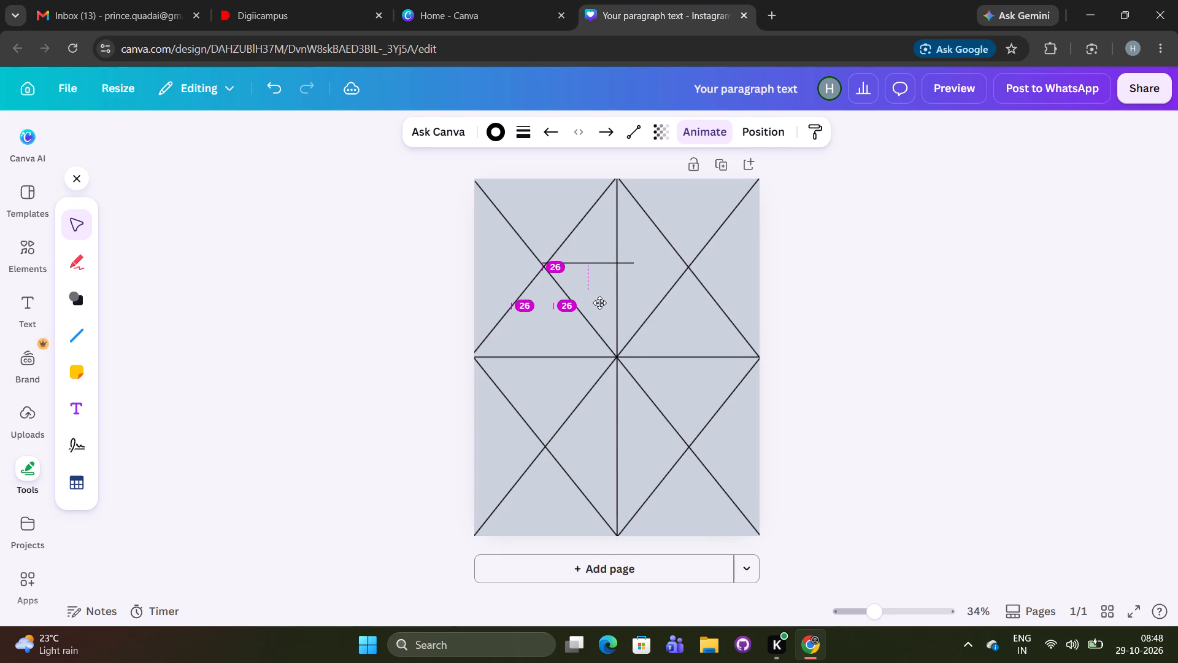
left_click_drag(599, 303, 602, 306)
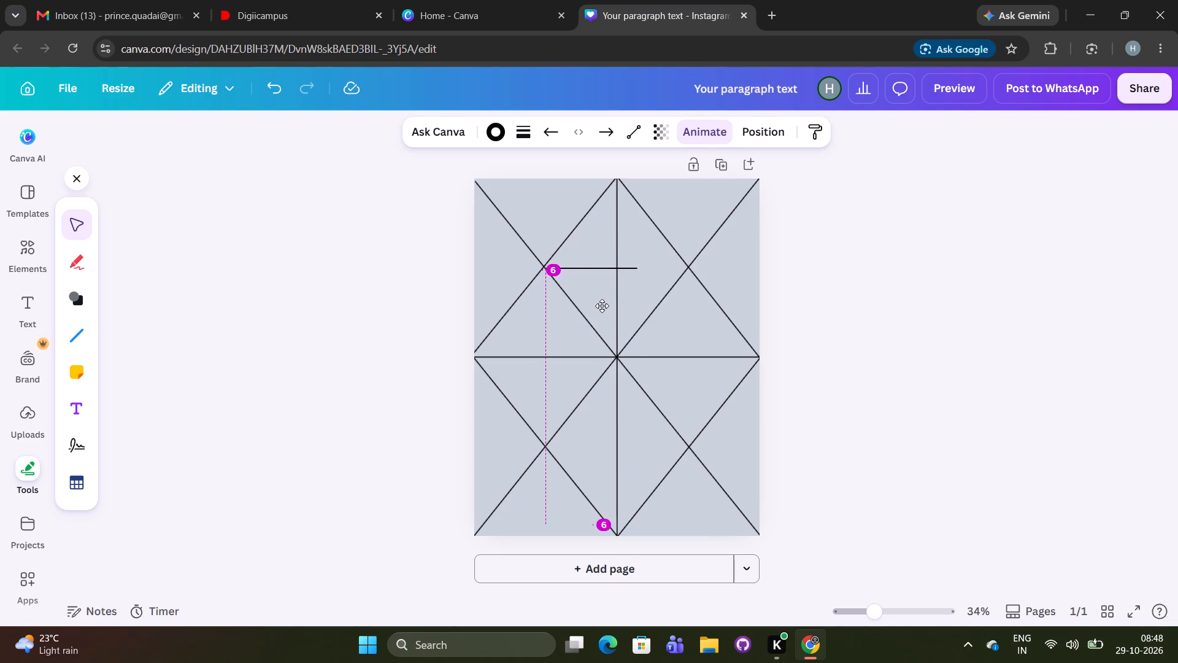
left_click_drag(602, 306, 601, 305)
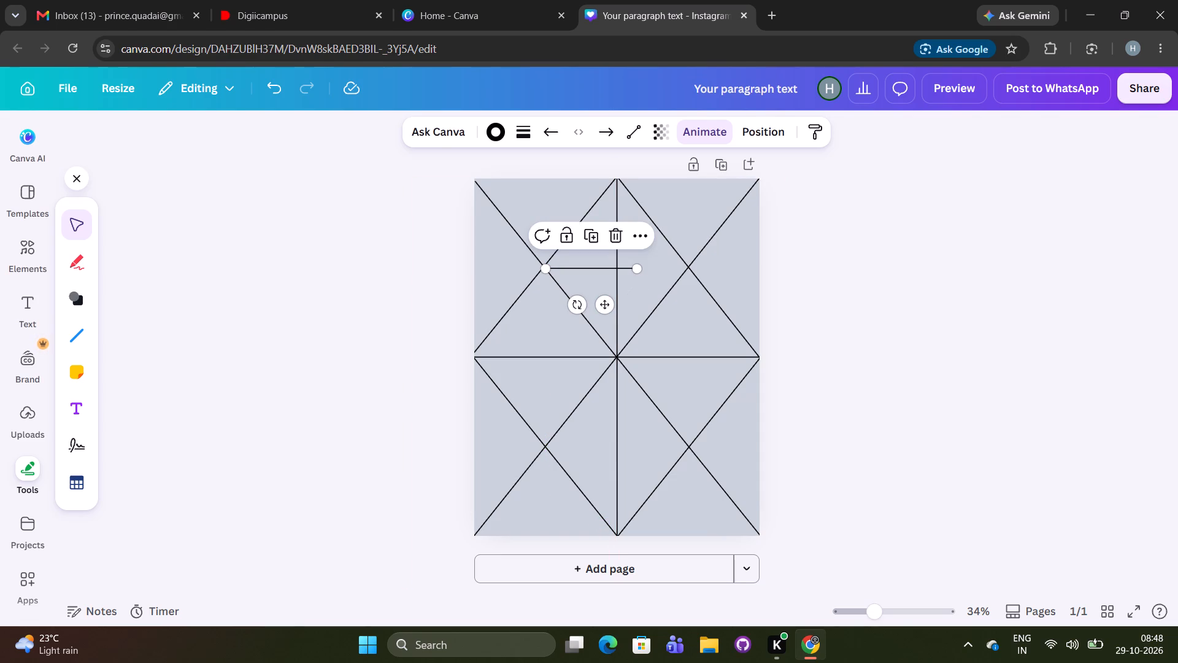
Extend the new line's right end to the diagonals' crossing in the page's upper-right quarter, about 558 long.
left_click(638, 270)
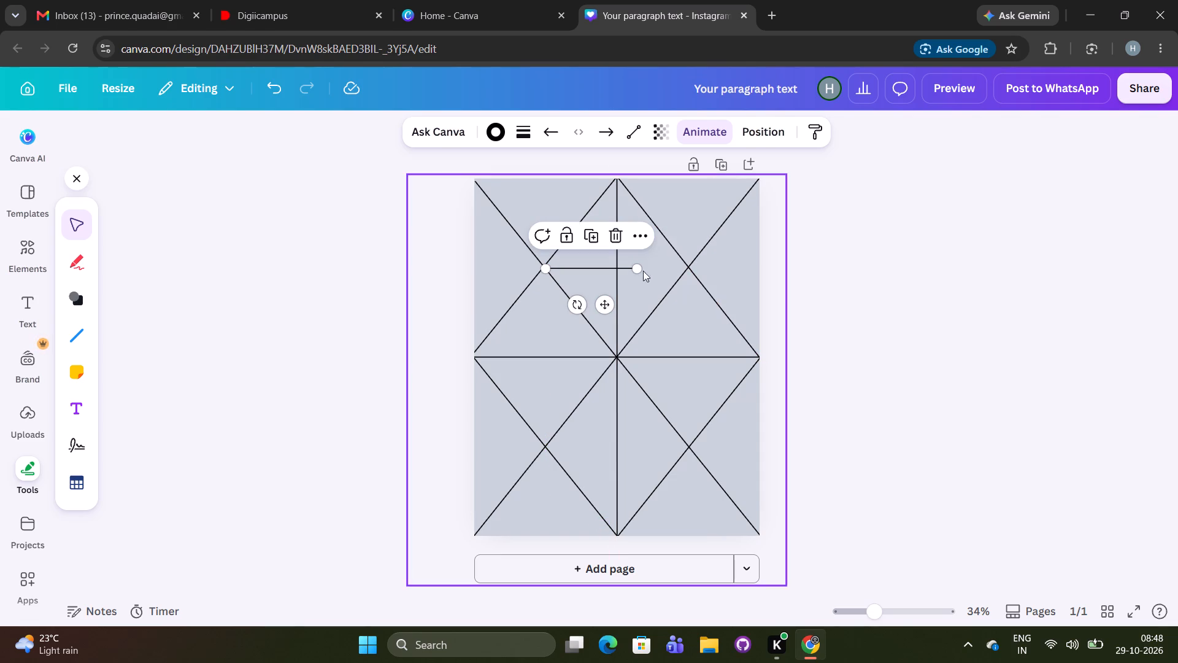
left_click_drag(638, 269, 696, 268)
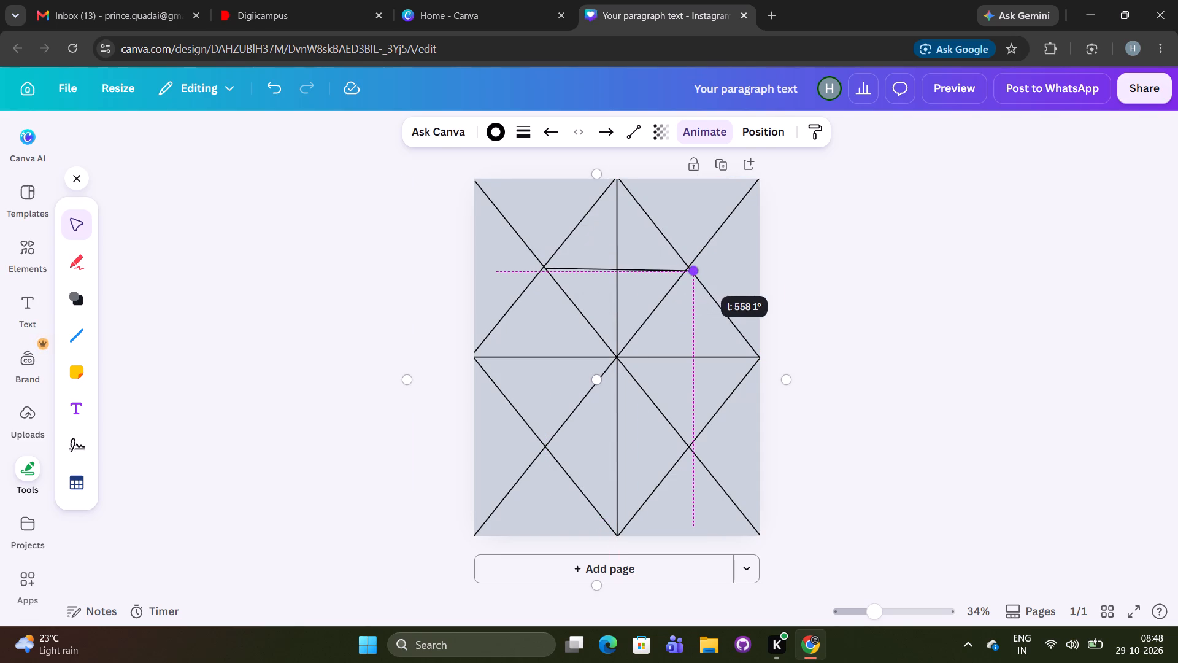
left_click_drag(696, 268, 720, 264)
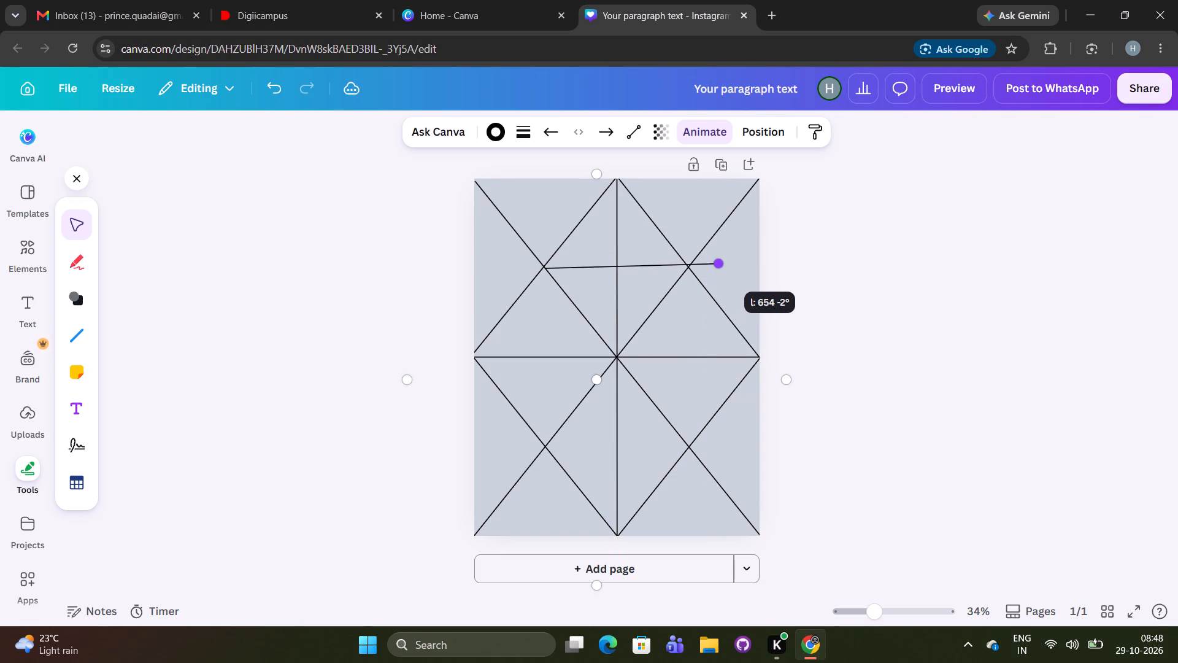
left_click_drag(720, 264, 703, 266)
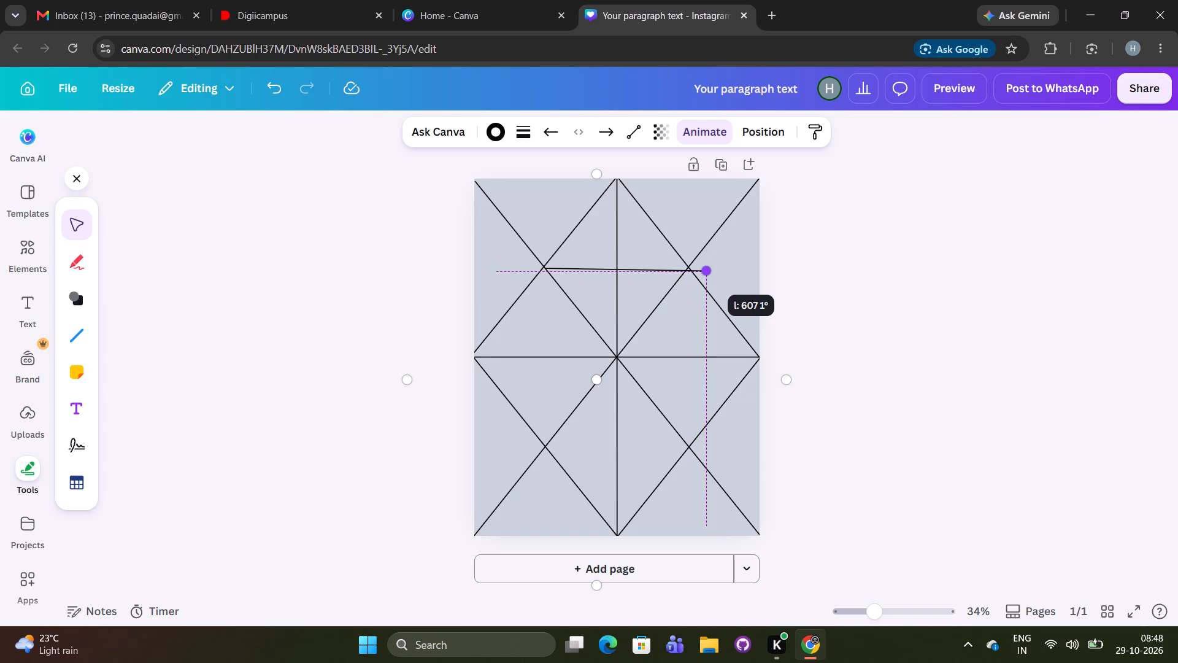
left_click_drag(703, 266, 700, 265)
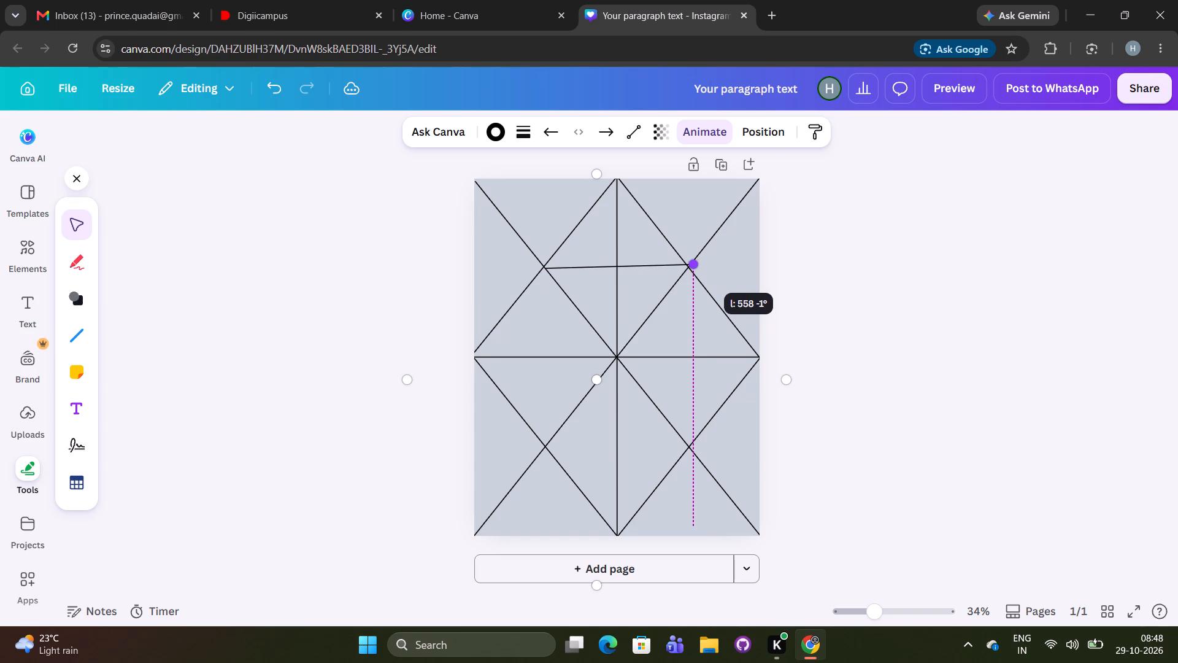
left_click_drag(700, 265, 696, 265)
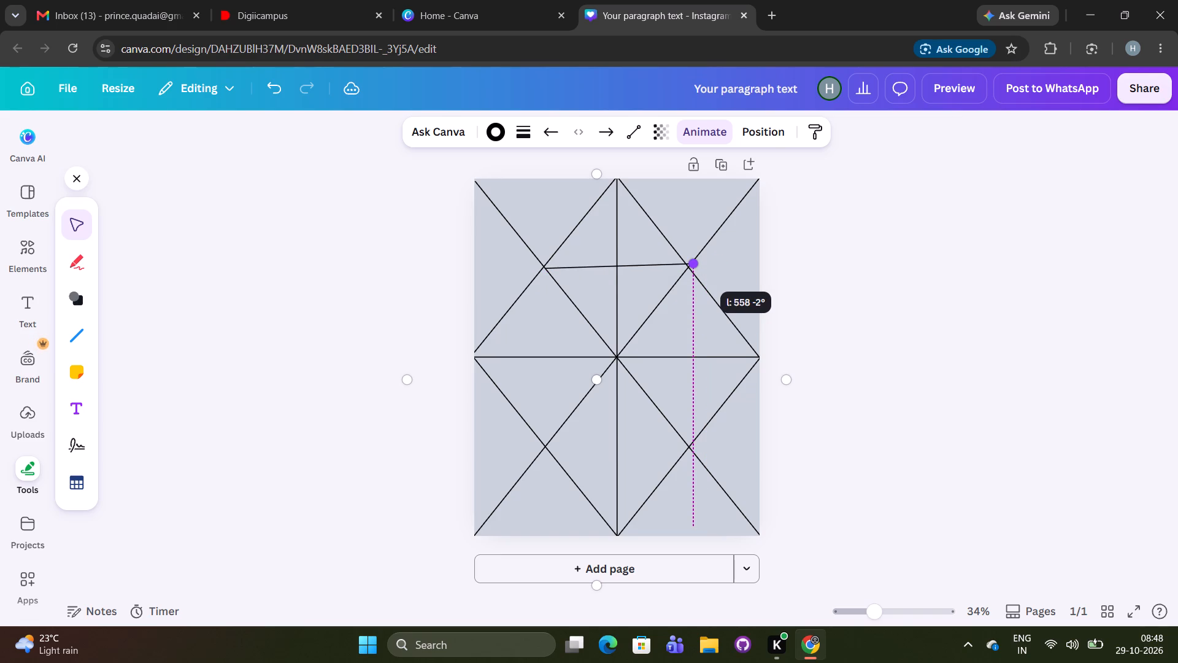
left_click_drag(696, 265, 698, 265)
Adjust the line's left end, reposition the line between the two upper crossings, and level it horizontally.
scroll(666, 269, "left", 1)
left_click_drag(544, 268, 499, 266)
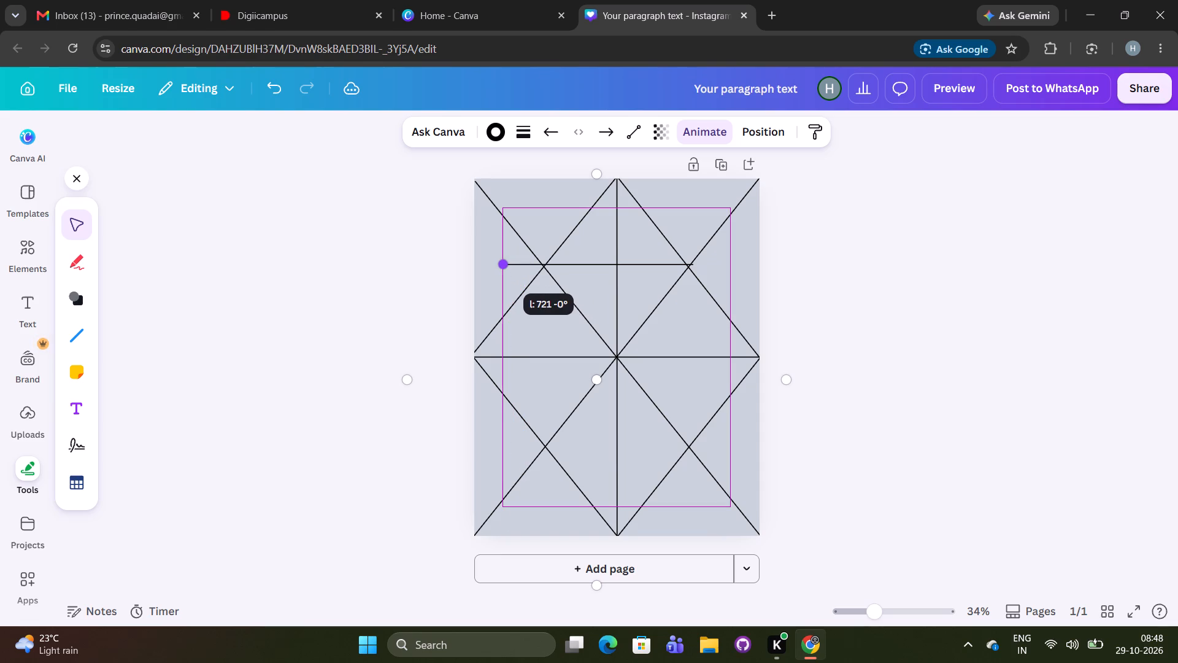
left_click_drag(499, 266, 551, 273)
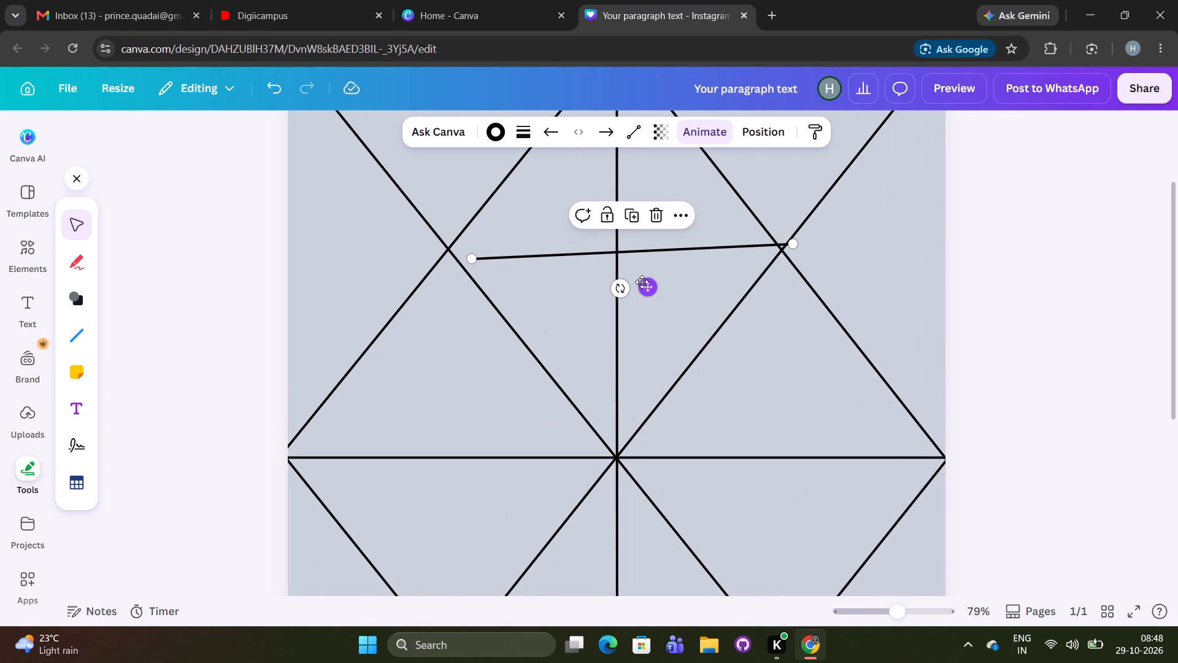
left_click_drag(642, 282, 626, 275)
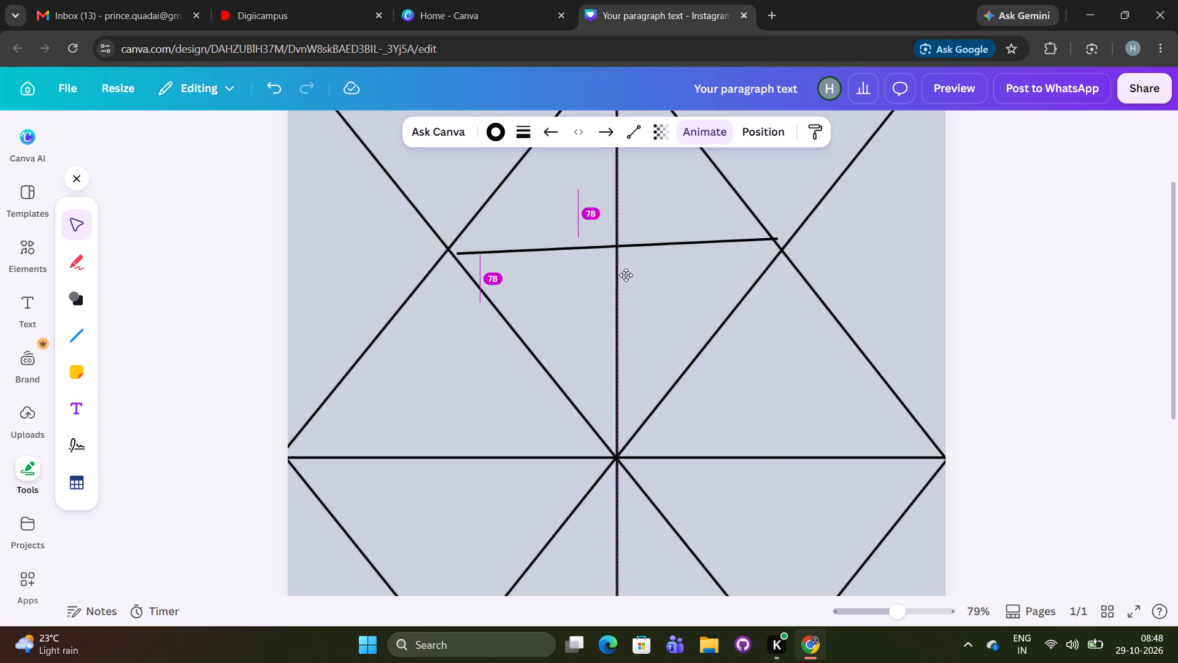
left_click_drag(626, 275, 626, 274)
left_click(603, 279)
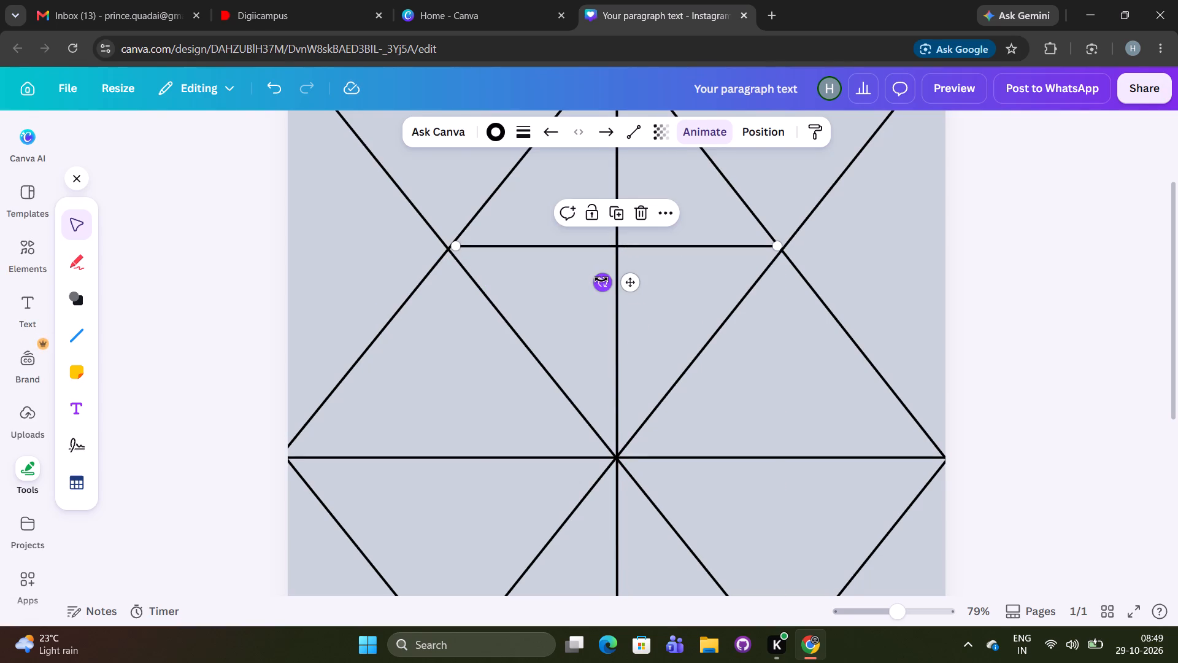
left_click(629, 274)
Extend the levelled line's left end to the upper-left quarter's crossing, about 543 long at 0°.
scroll(595, 263, "left", 1)
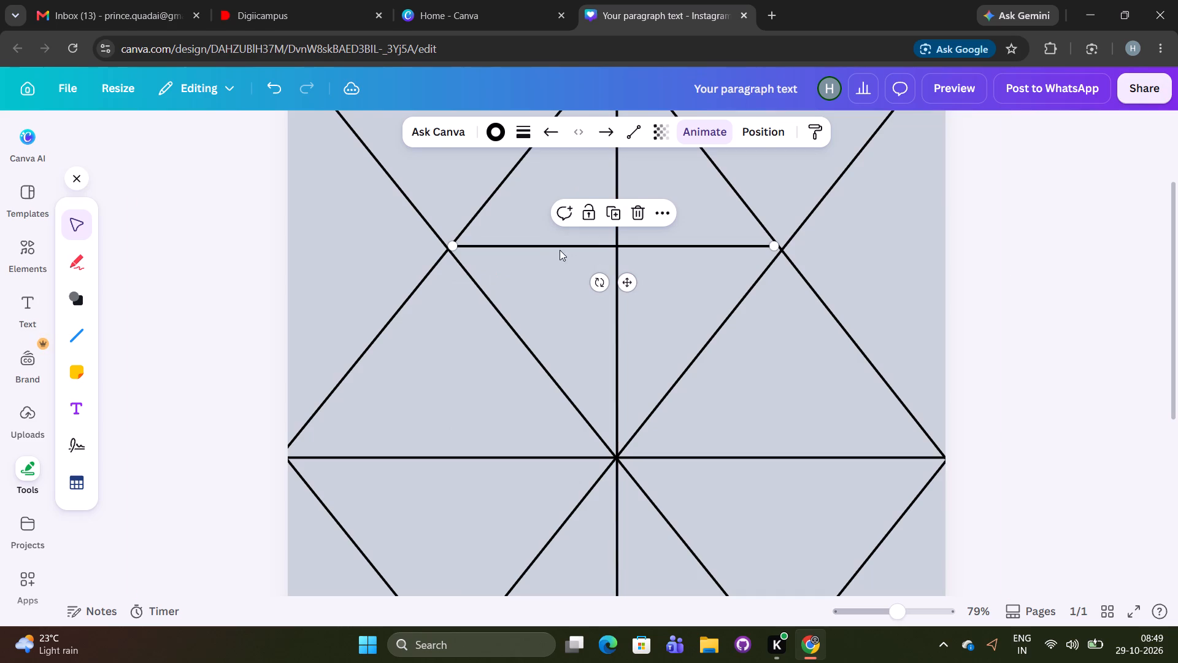
scroll(560, 250, "left", 1)
left_click_drag(456, 244, 450, 245)
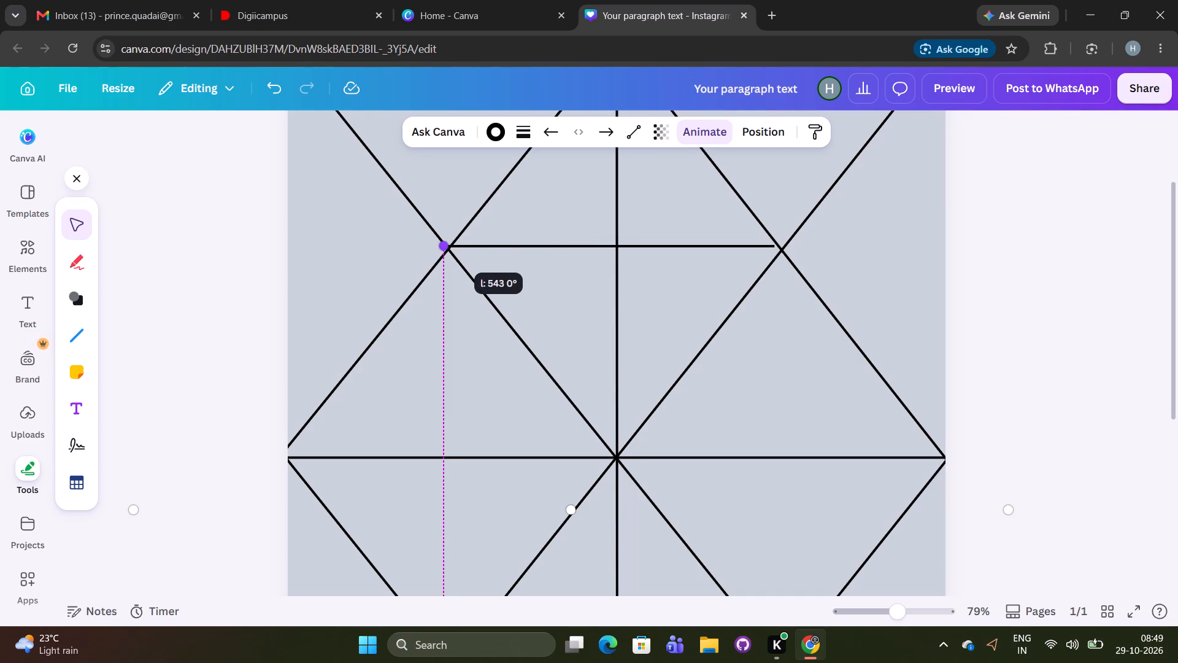
left_click_drag(450, 245, 449, 249)
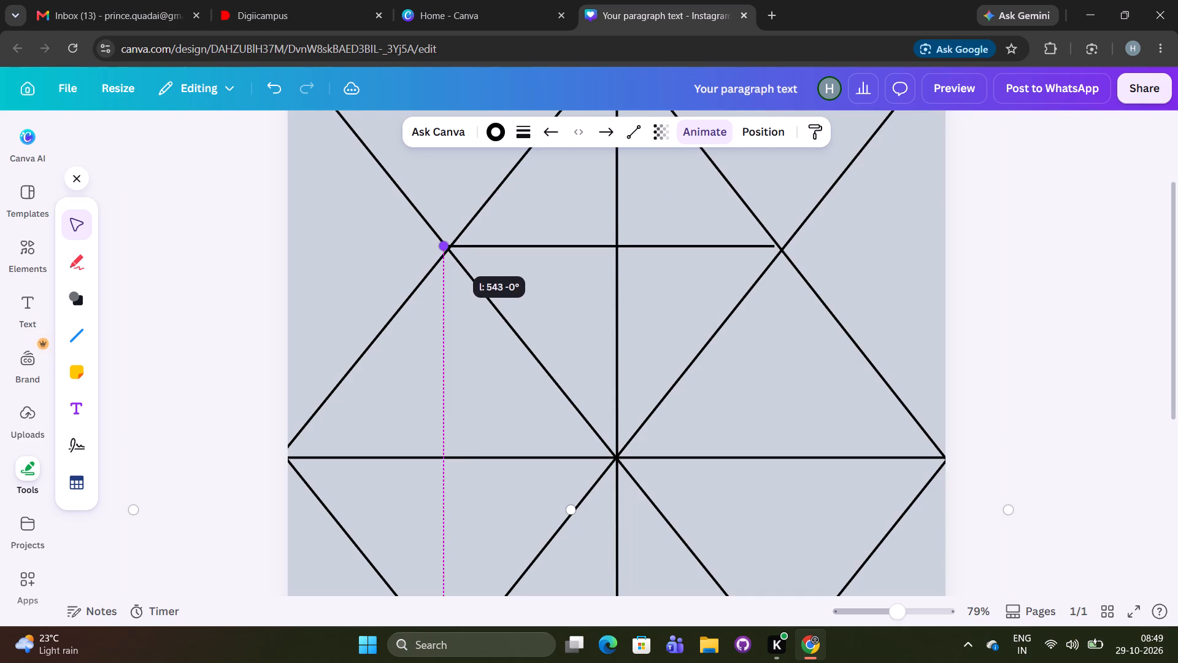
left_click_drag(449, 249, 450, 247)
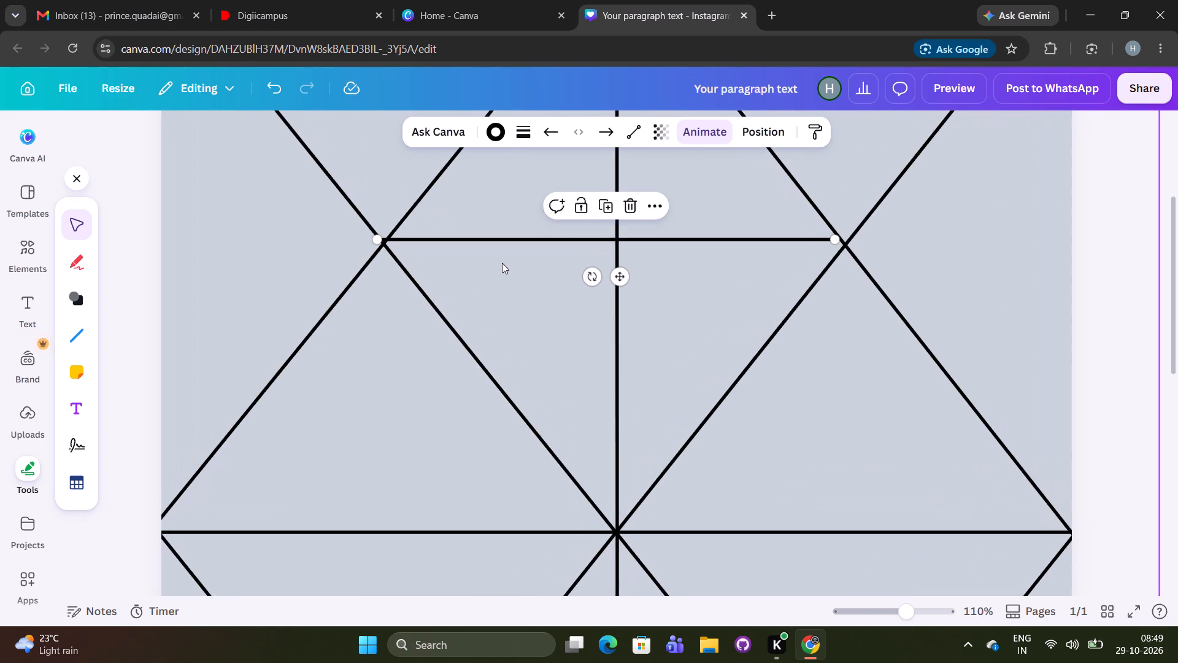
Bring the horizontal line's left end onto the diagonals' crossing in the page's upper-left quarter, about 537 long at 0°.
left_click_drag(297, 231, 298, 231)
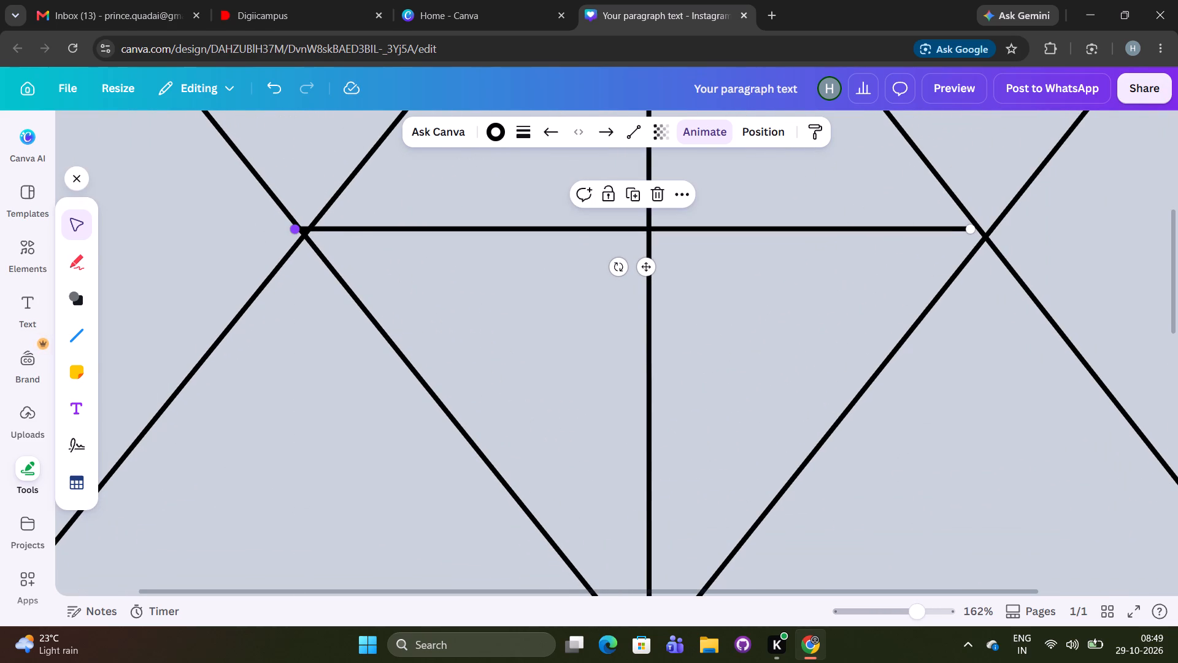
left_click_drag(298, 231, 306, 244)
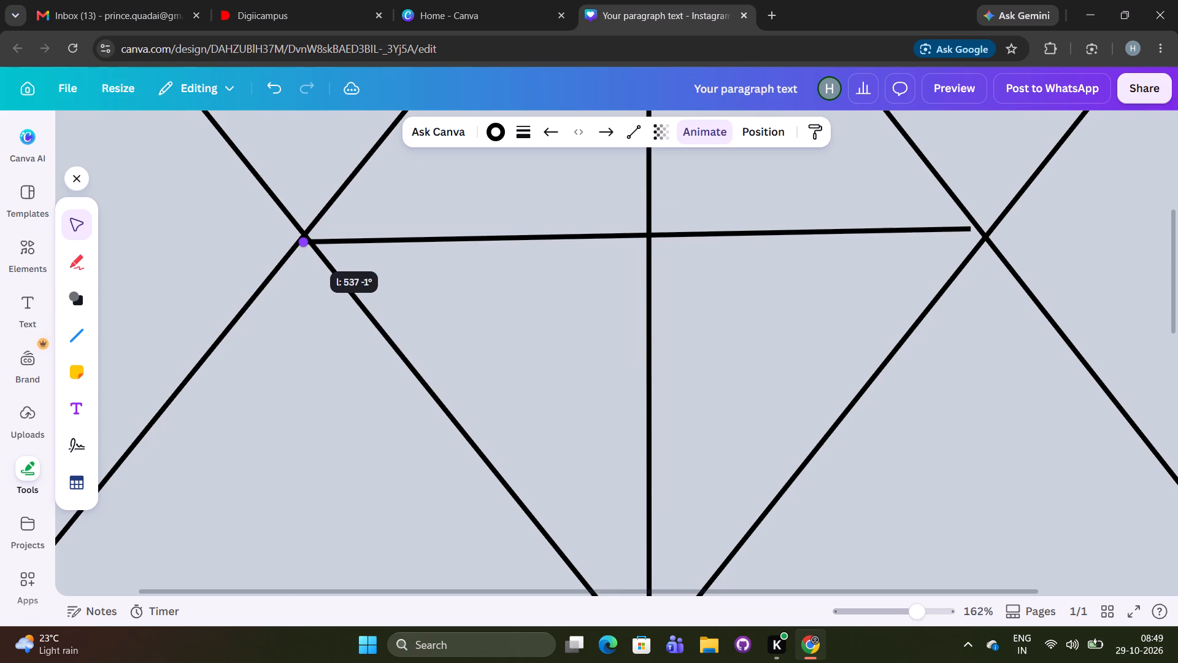
left_click_drag(306, 244, 306, 242)
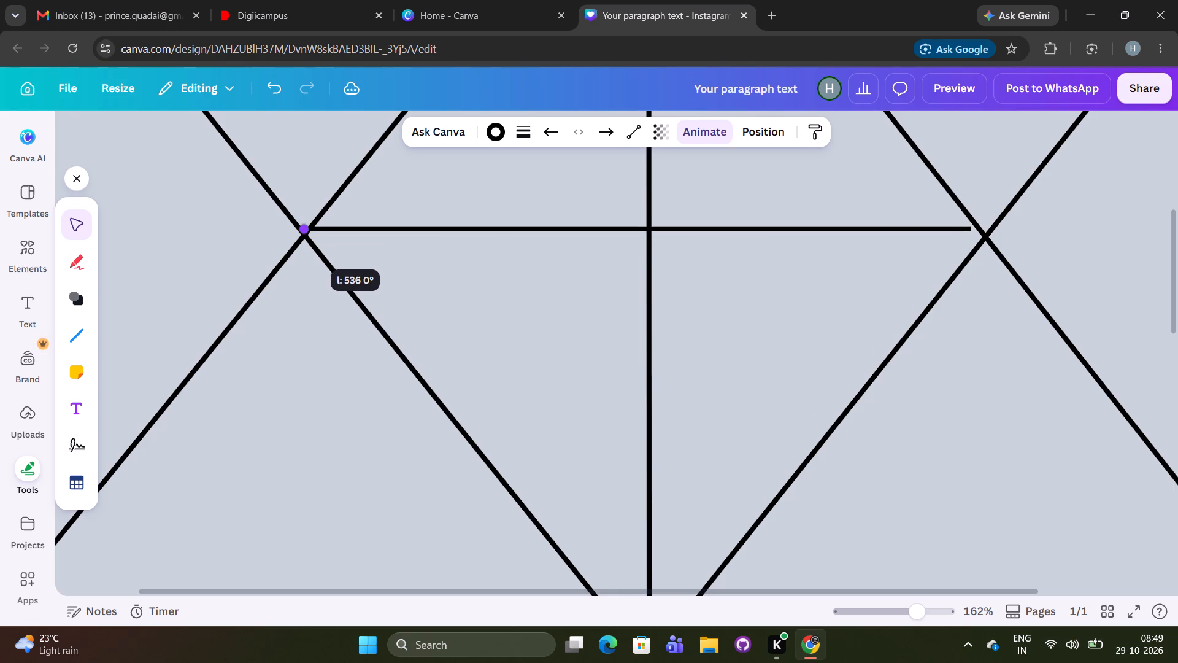
left_click_drag(306, 242, 308, 242)
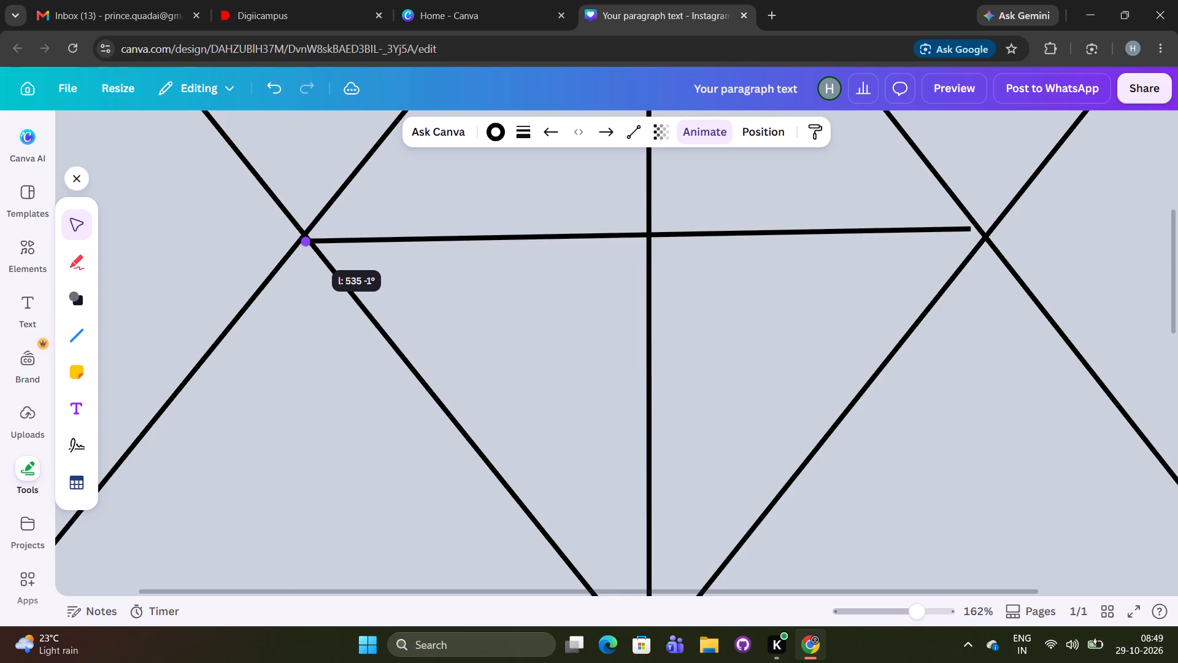
left_click_drag(308, 242, 254, 218)
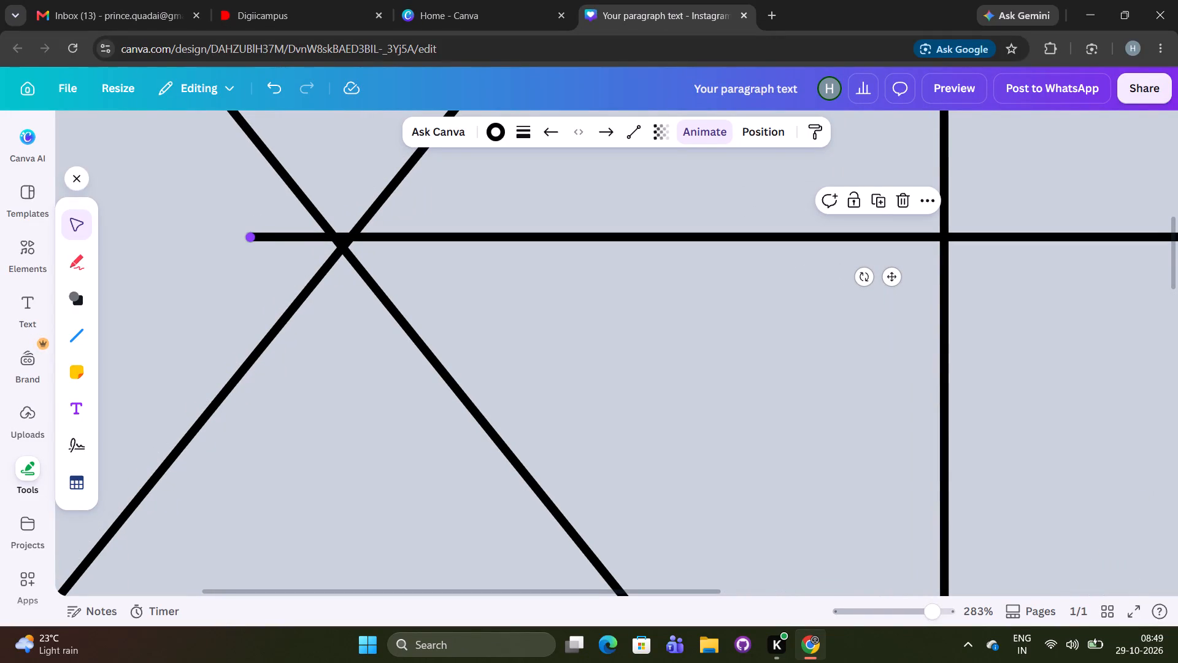
left_click(248, 234)
left_click(283, 241)
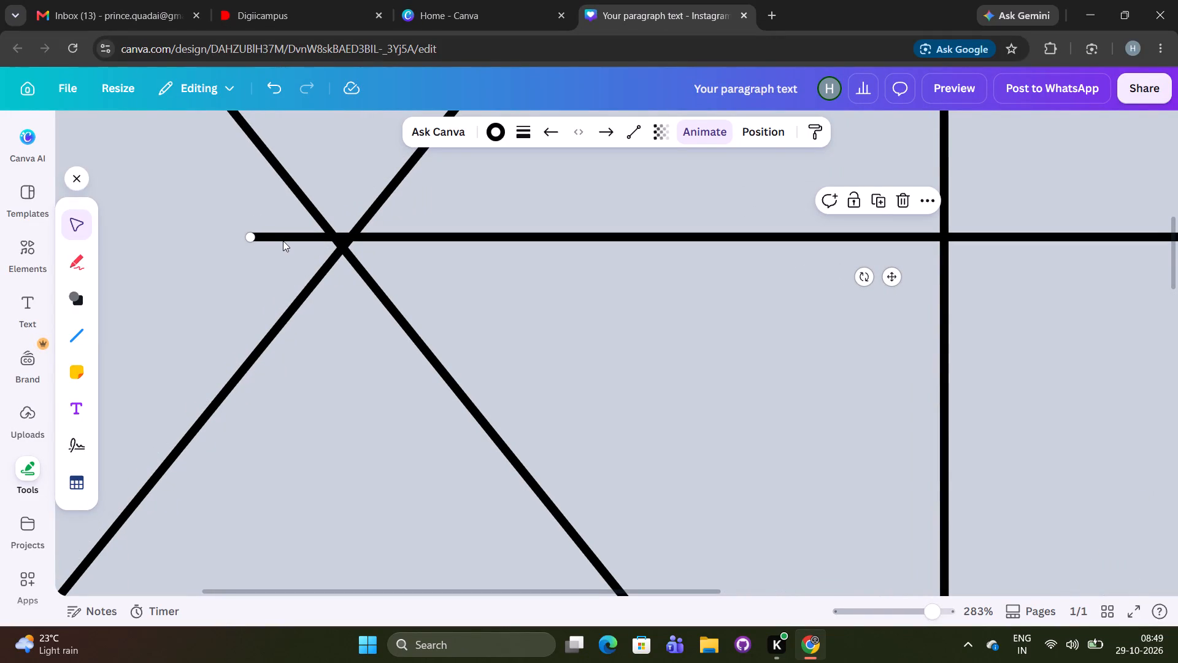
left_click(294, 231)
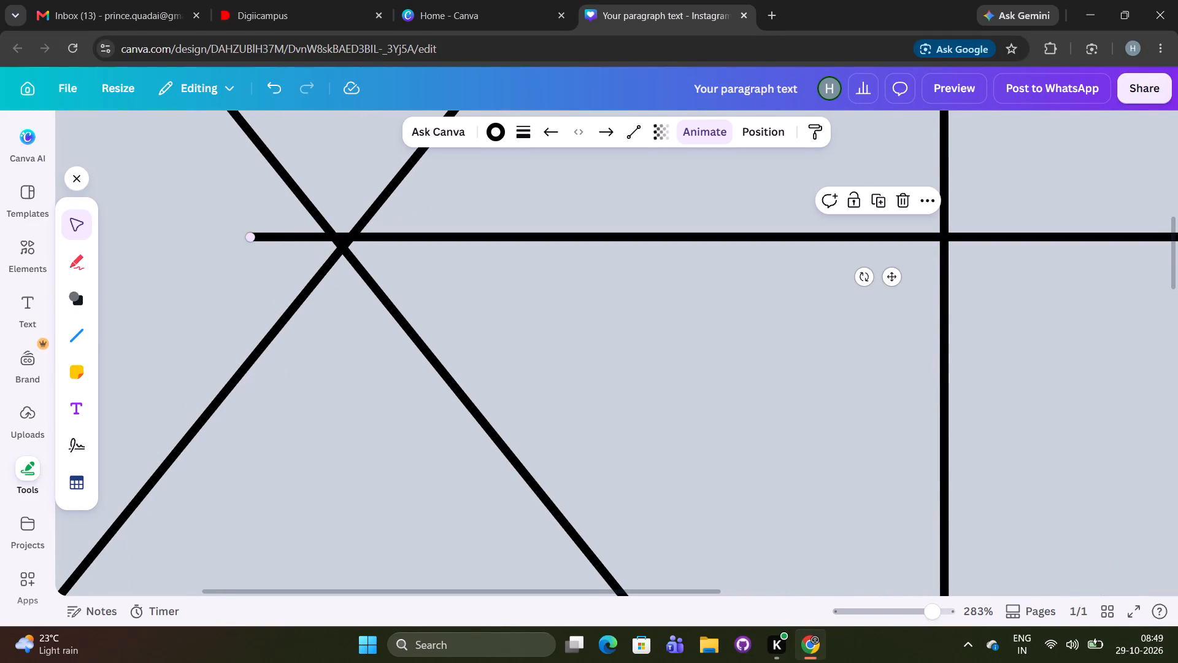
left_click_drag(252, 238, 338, 249)
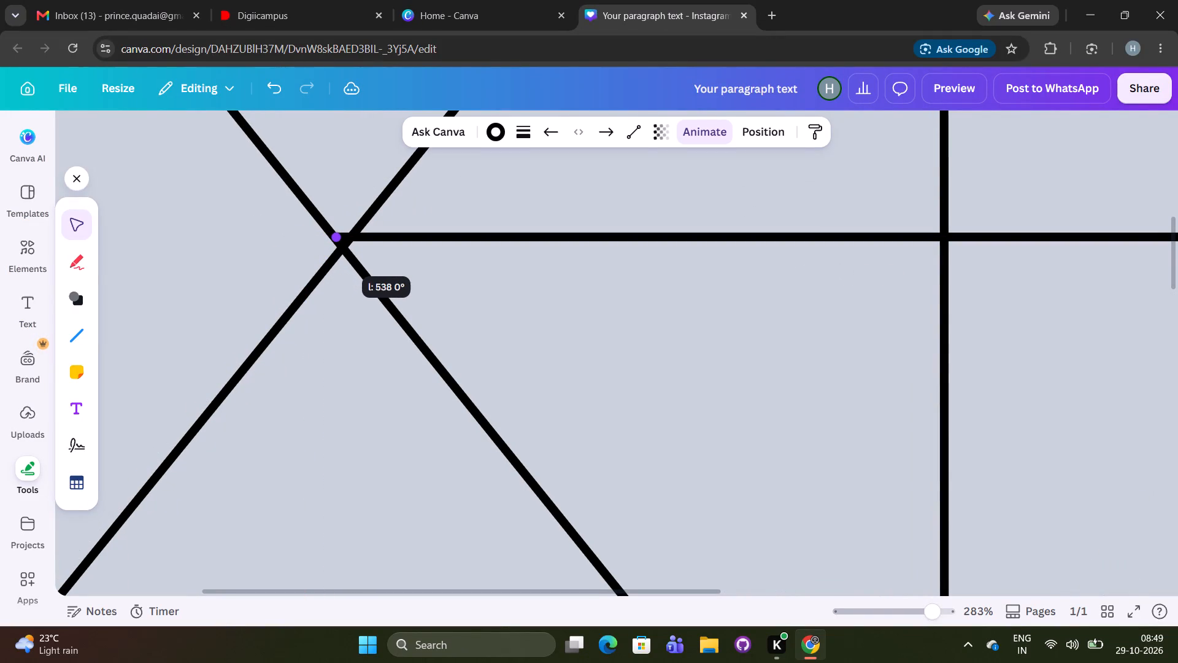
left_click_drag(338, 249, 341, 259)
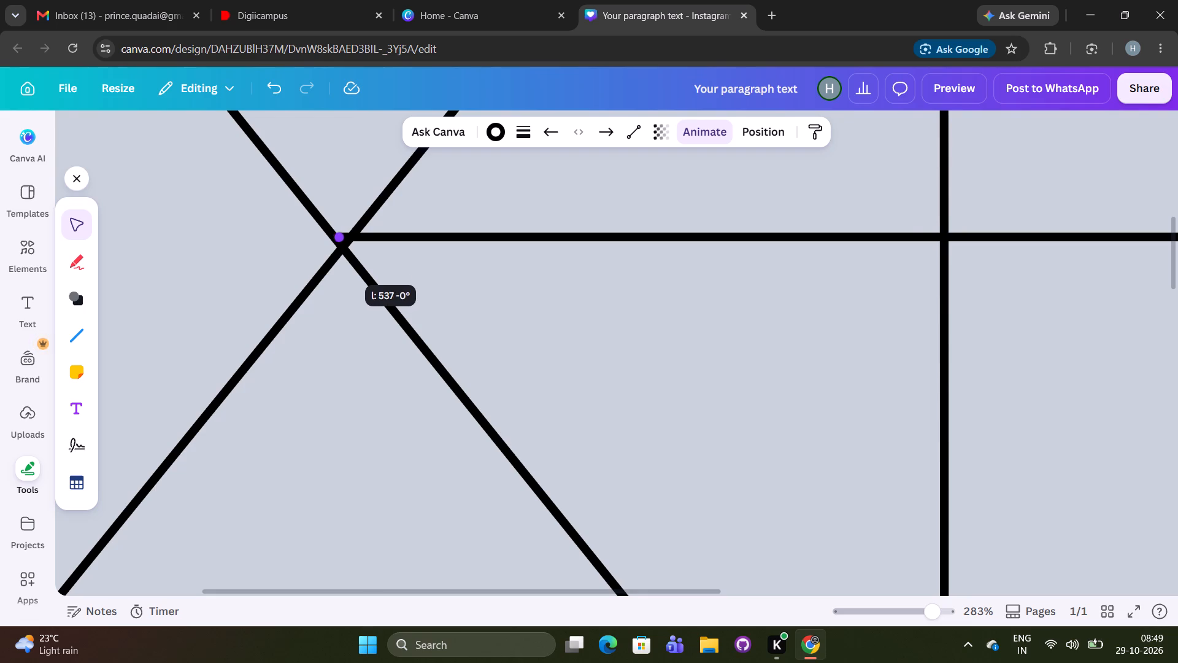
left_click_drag(341, 259, 343, 257)
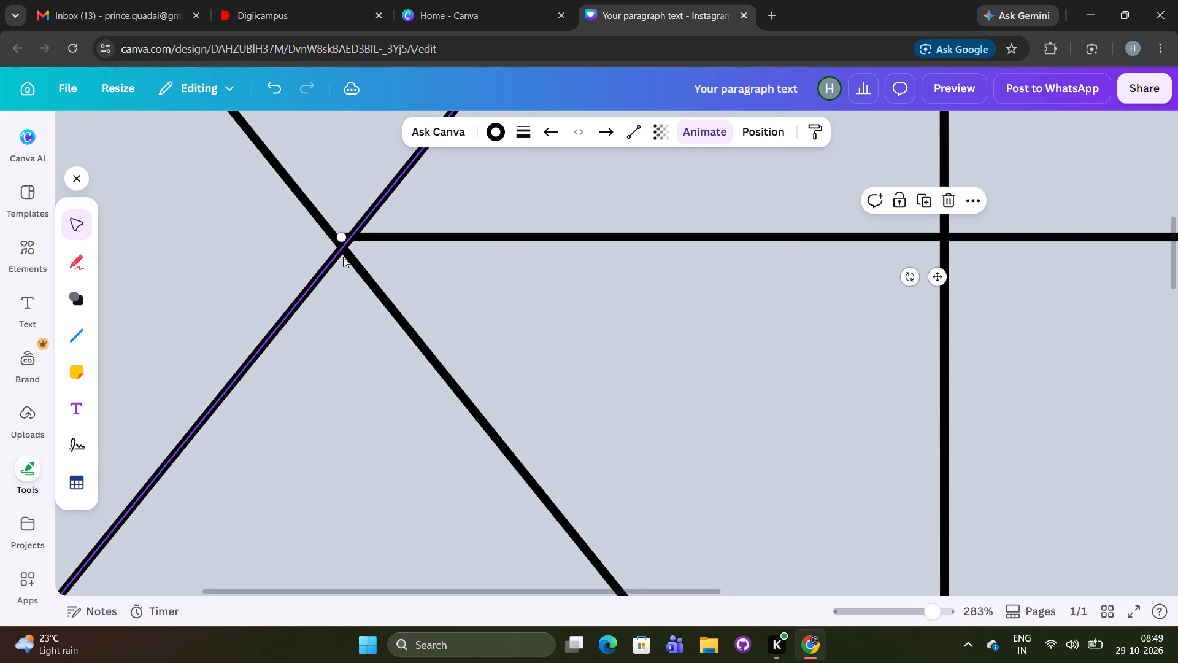
Nudge the horizontal line down in four small steps to meet the diagonals' upper crossings.
key("Down")
key("Down")
key("Down")
key("Down")
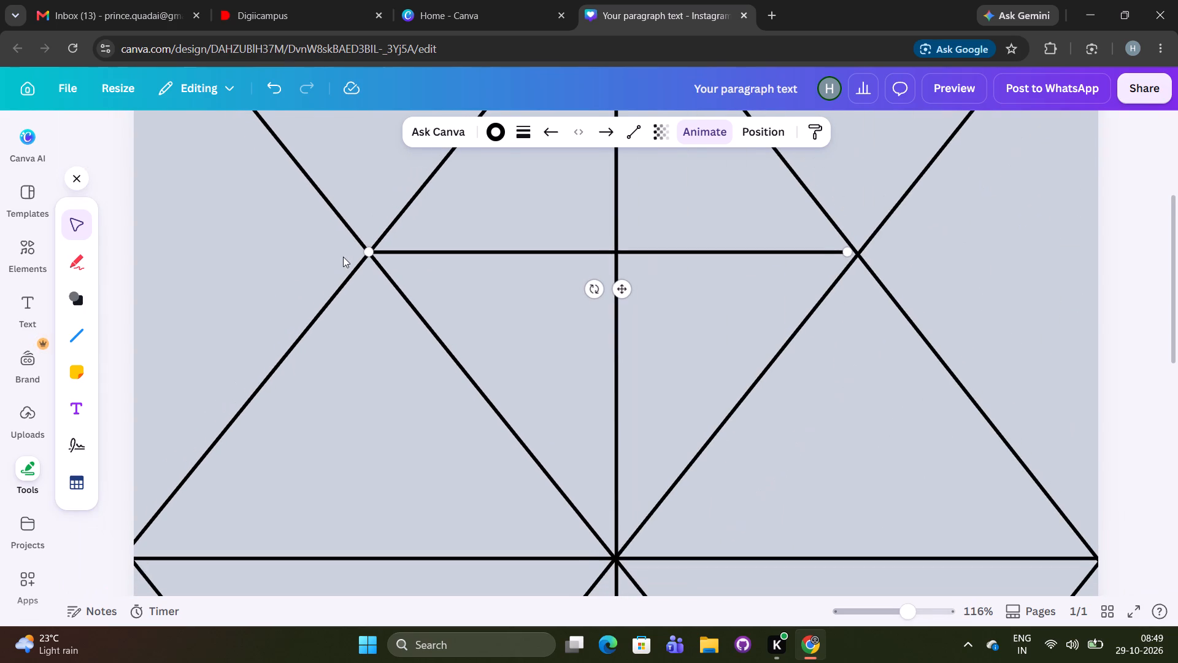
Extend the line's right end to the diagonals' crossing in the upper-right quarter, about 549 long at 0°, and nudge the line down twice.
left_click_drag(849, 254, 859, 254)
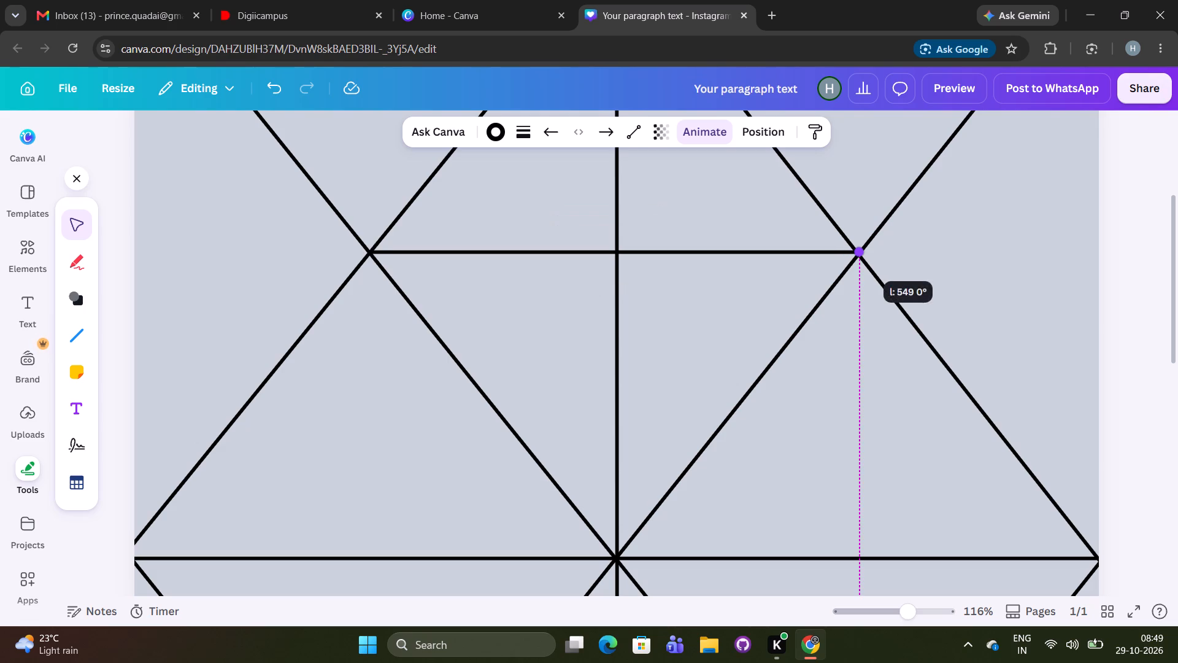
left_click_drag(859, 254, 859, 257)
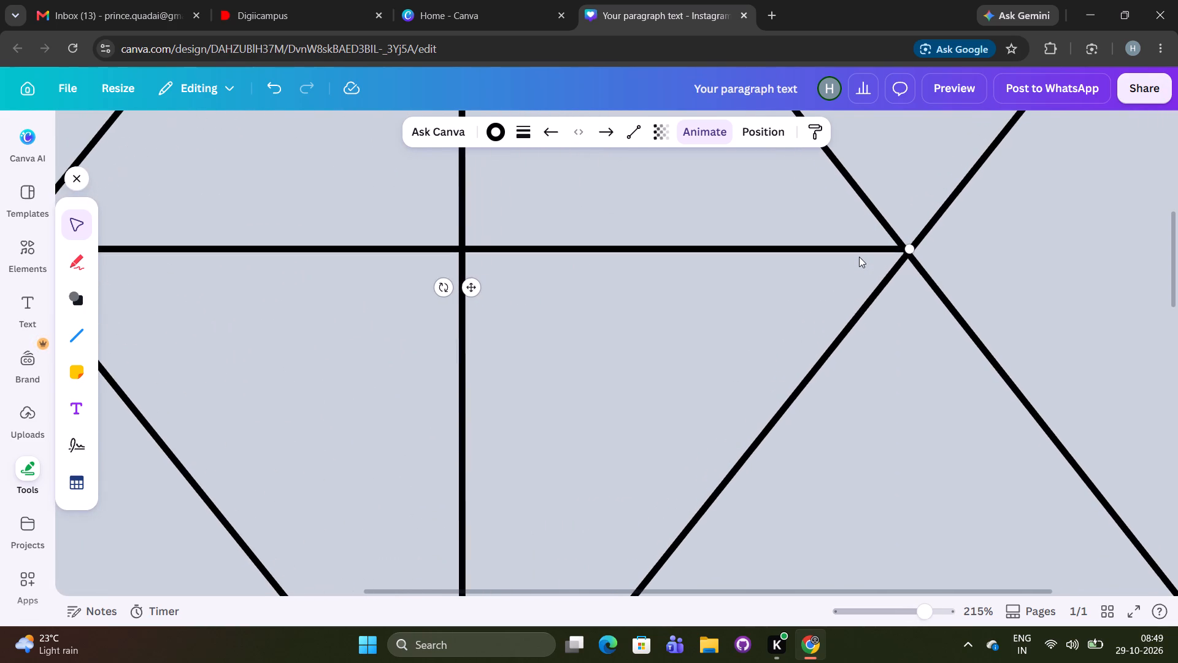
left_click(911, 250)
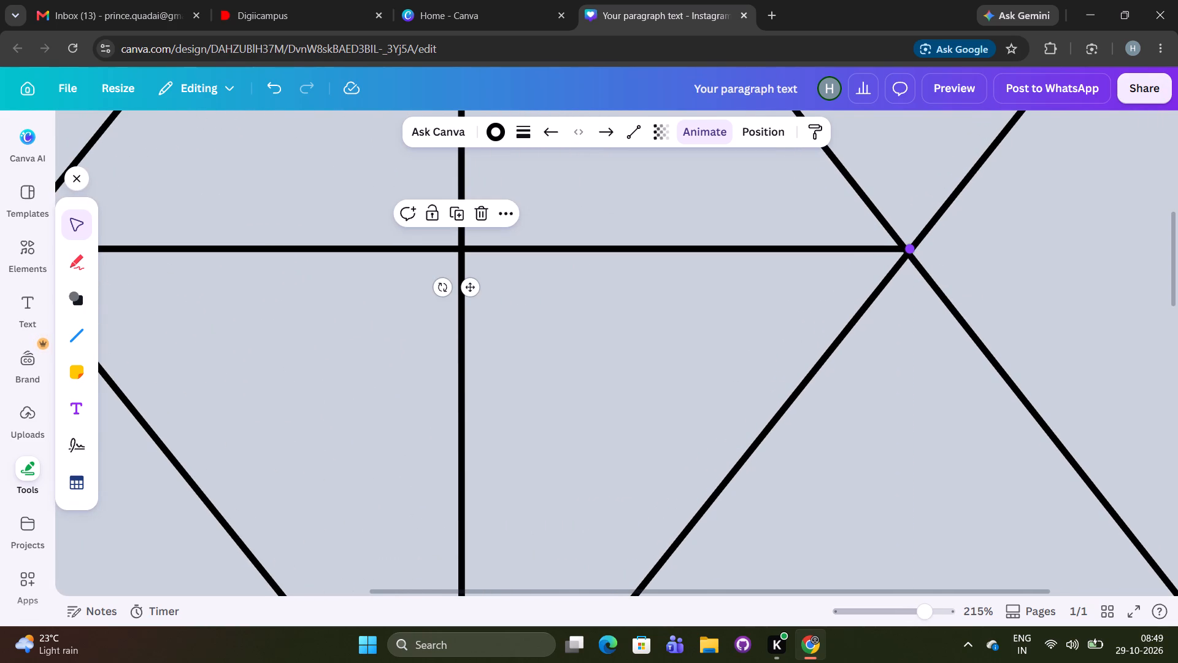
key("Down")
key("Down")
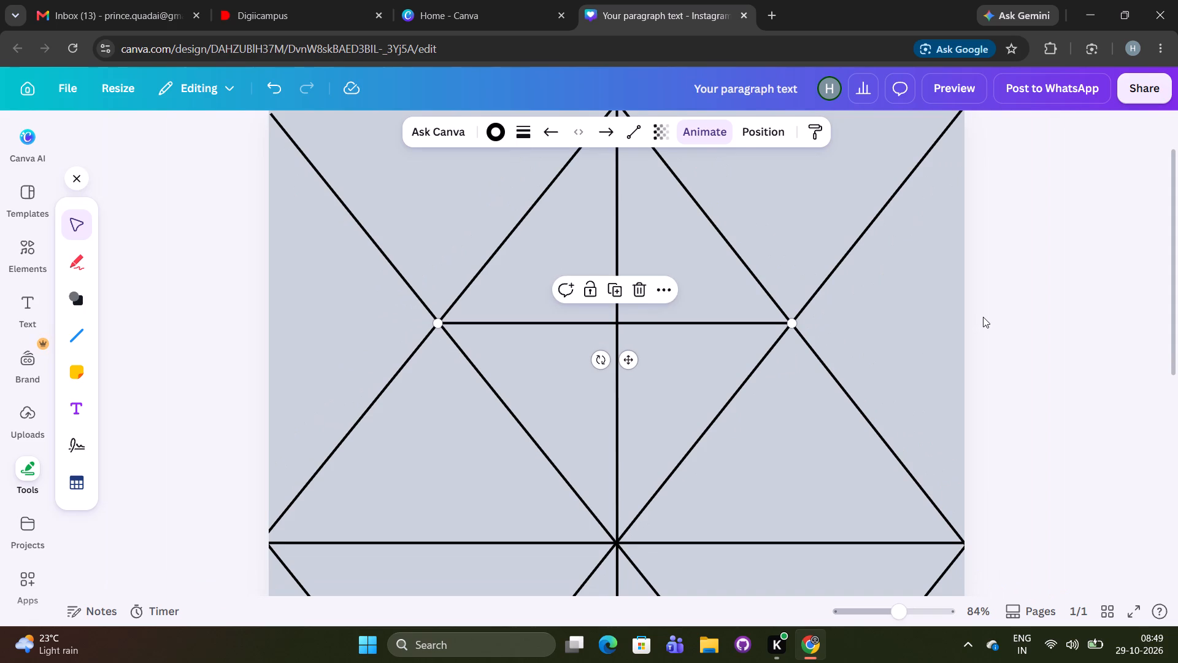
Lock the horizontal line joining the two upper crossings.
left_click(984, 316)
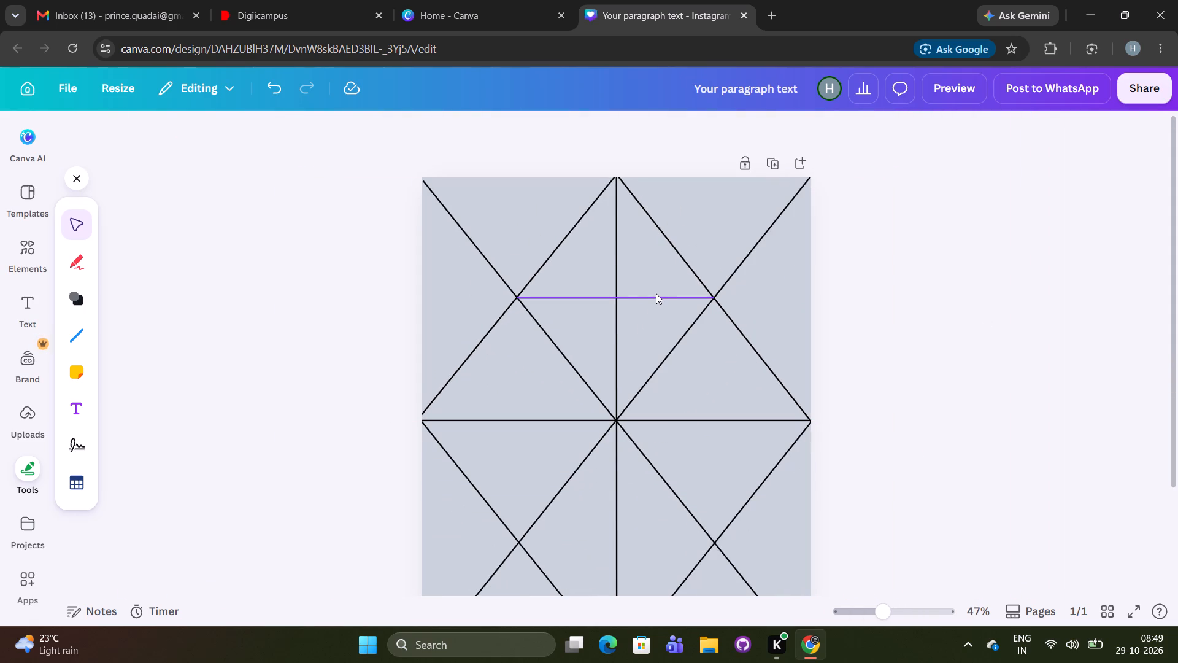
left_click(656, 293)
left_click(586, 265)
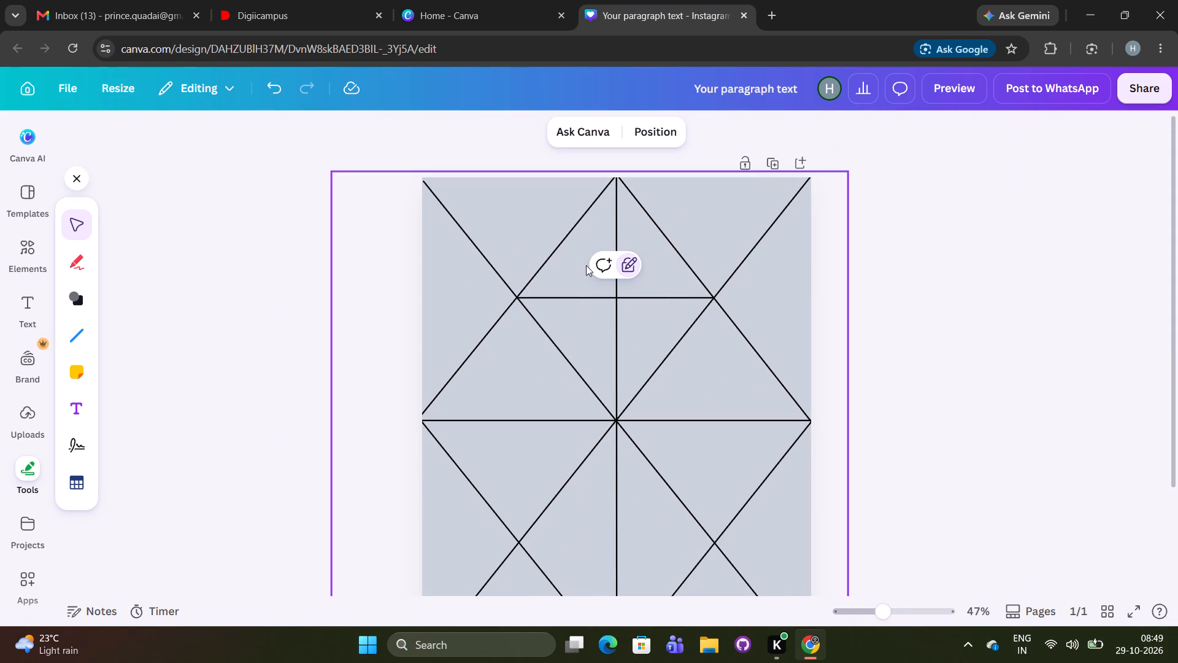
left_click(885, 336)
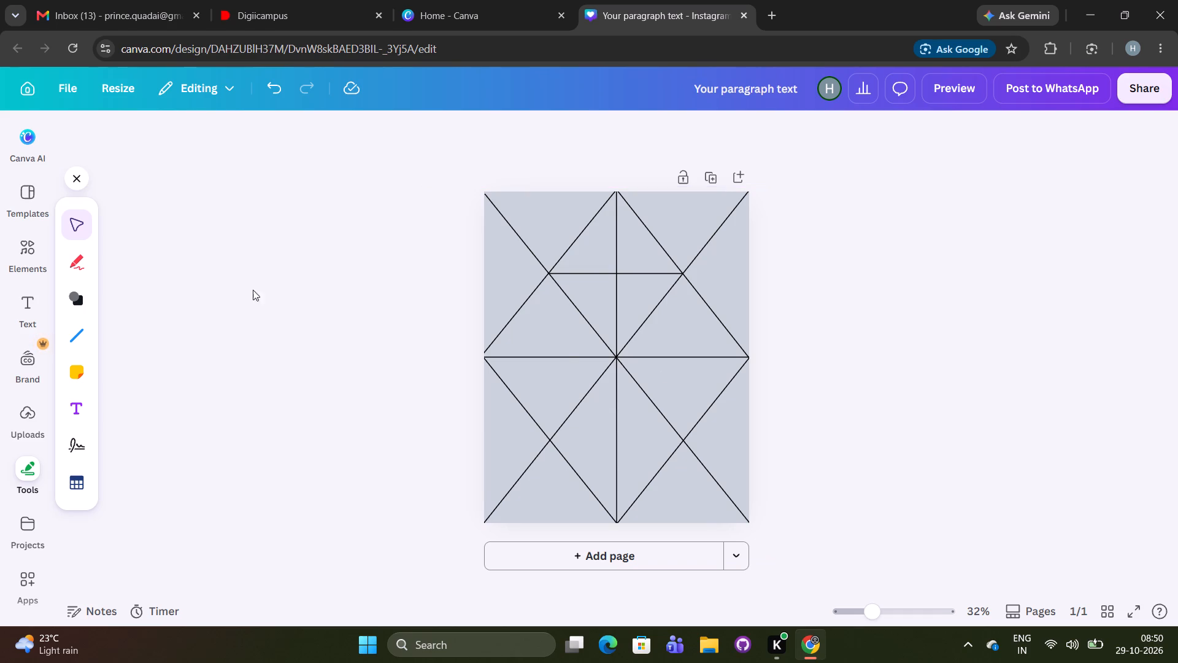
Add a straight line, rotate it to vertical, and place its upper end near the diagonals' crossing in the page's upper-left quarter.
left_click(83, 327)
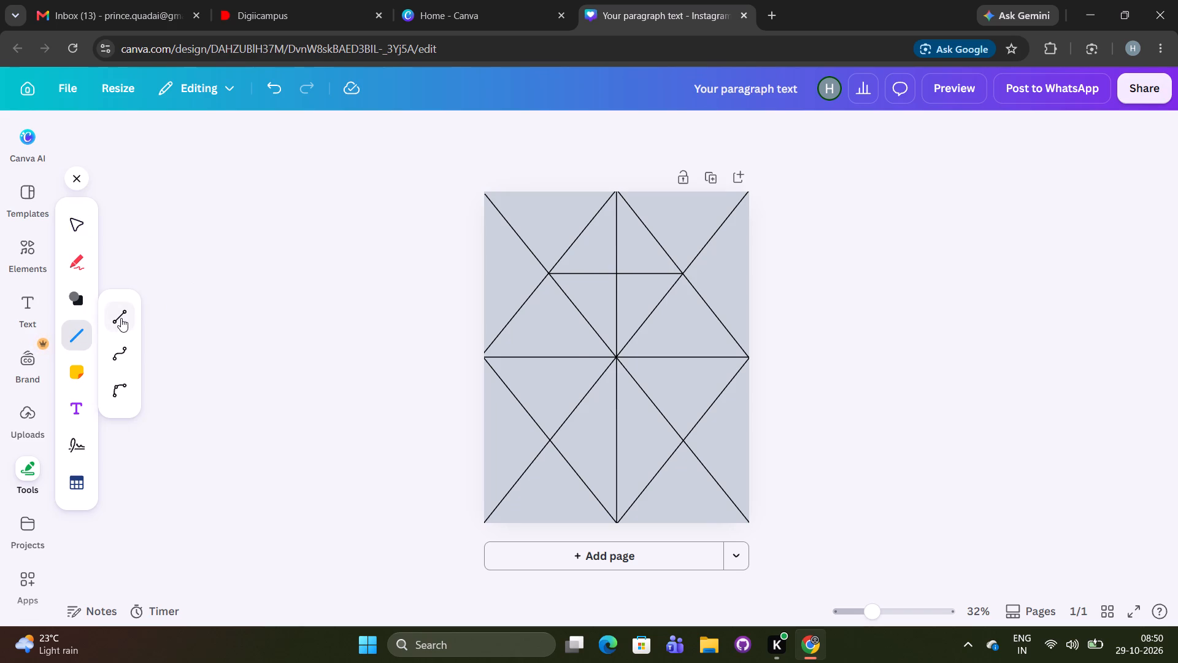
left_click(121, 318)
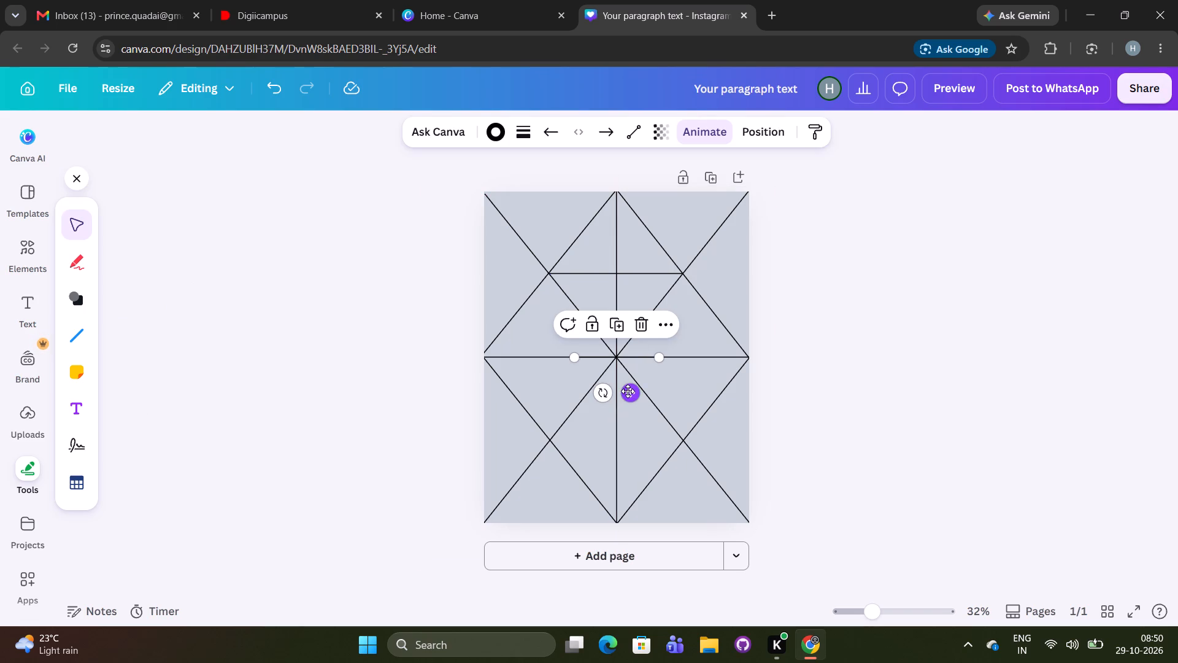
left_click_drag(628, 391, 574, 407)
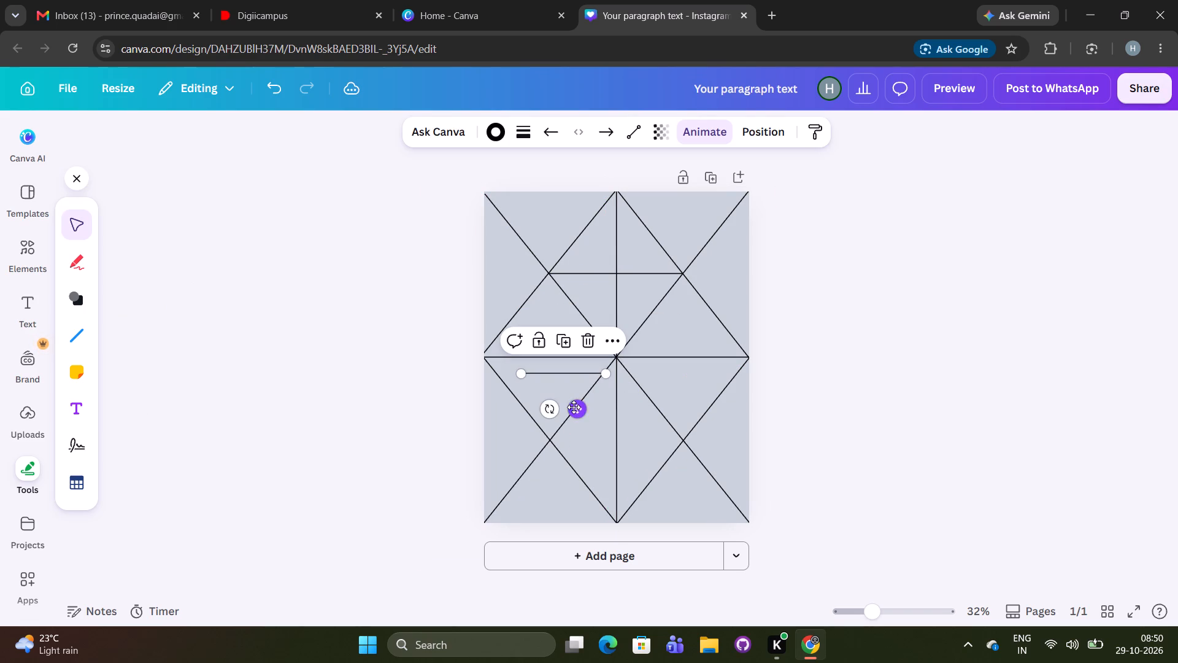
left_click_drag(546, 408, 667, 389)
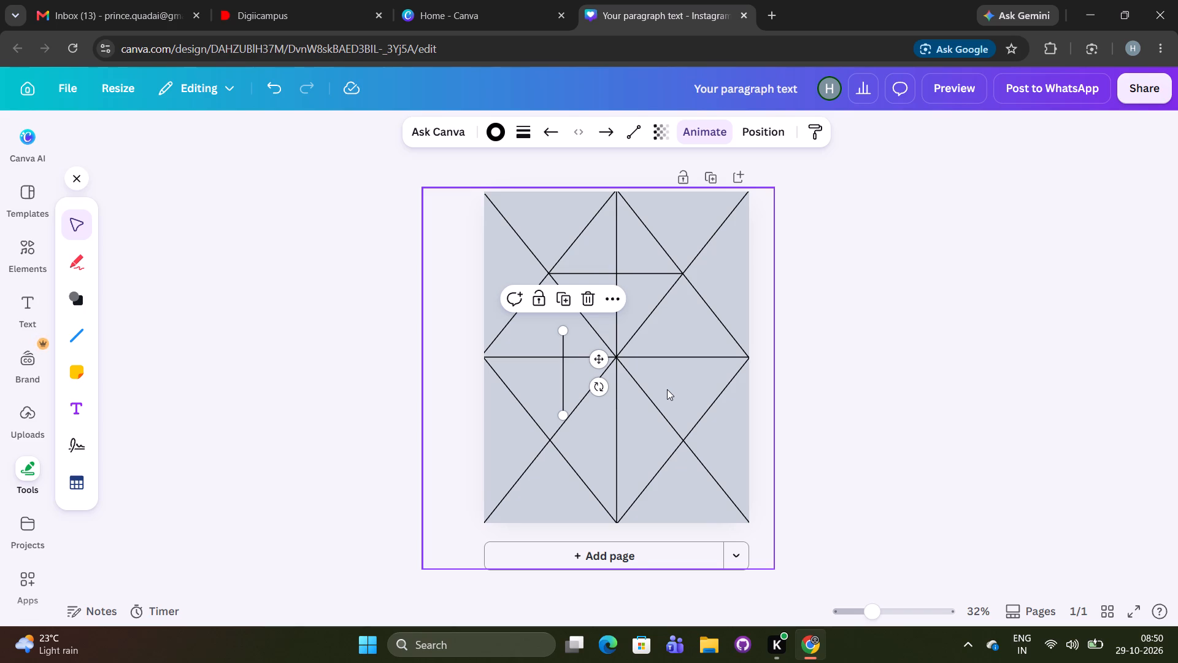
left_click_drag(596, 359, 580, 316)
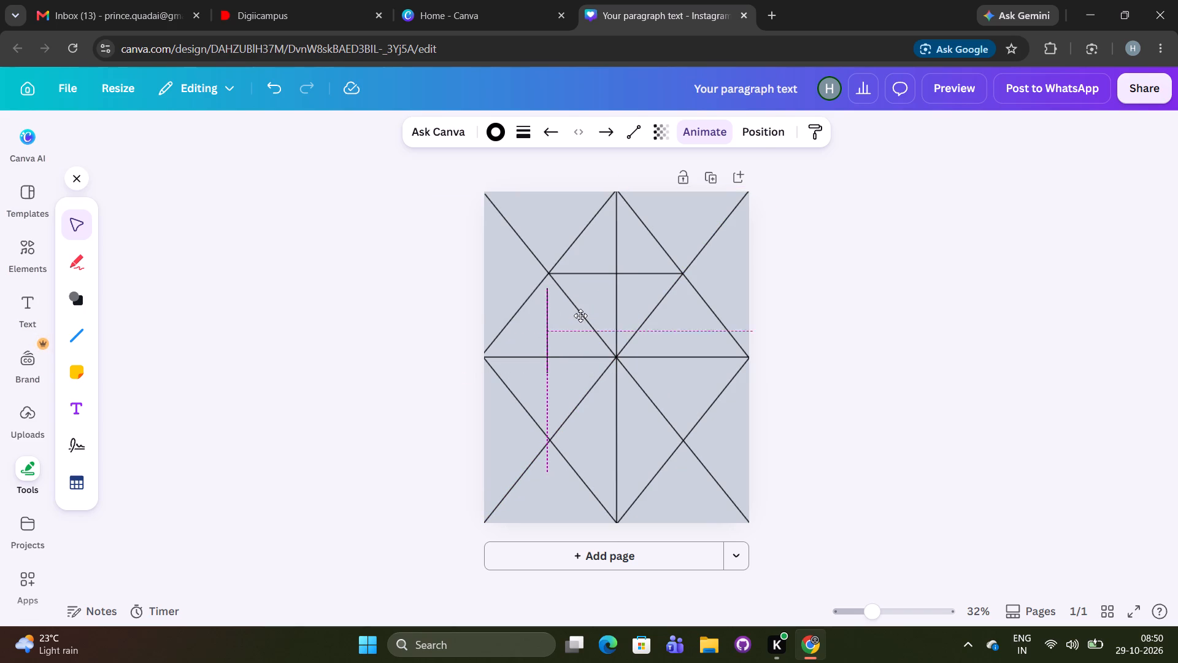
left_click_drag(580, 316, 583, 305)
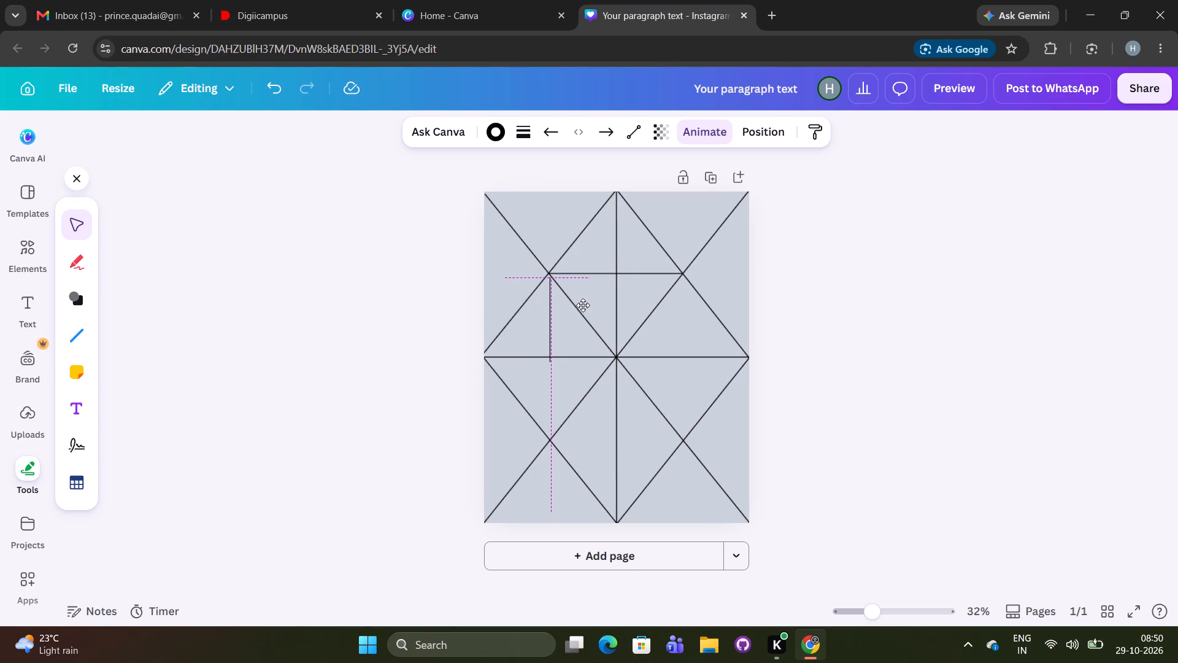
left_click_drag(583, 305, 582, 301)
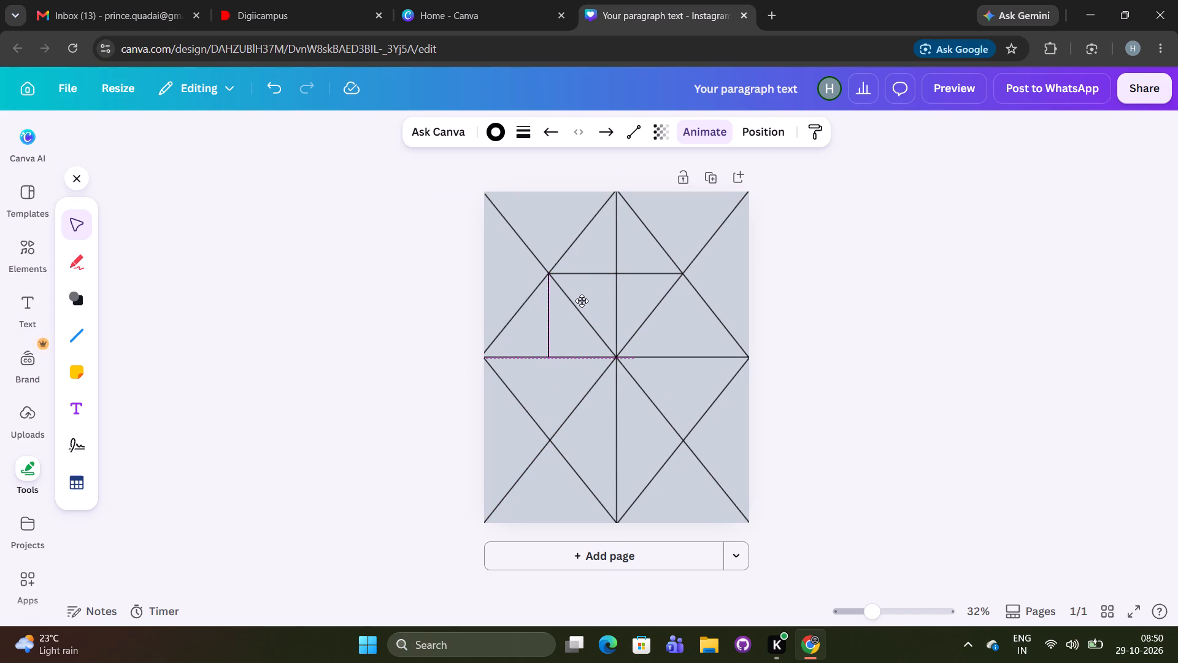
left_click_drag(582, 301, 583, 304)
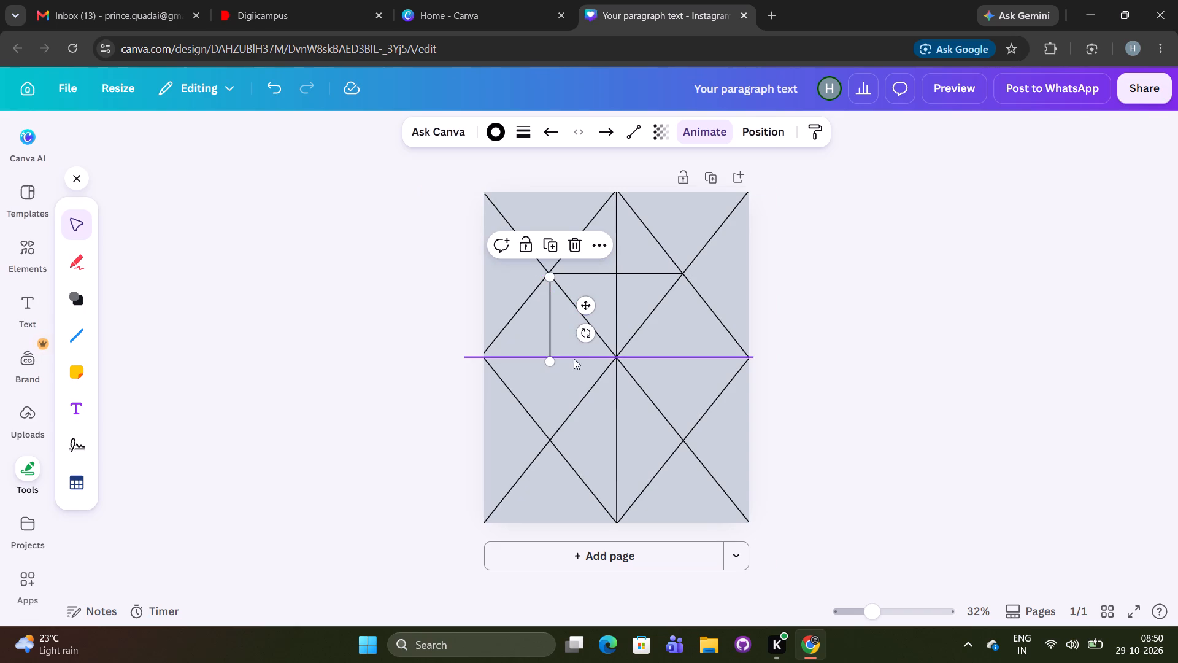
Extend the vertical line's lower end to the diagonals' crossing in the page's lower-left quarter.
left_click_drag(547, 366, 547, 454)
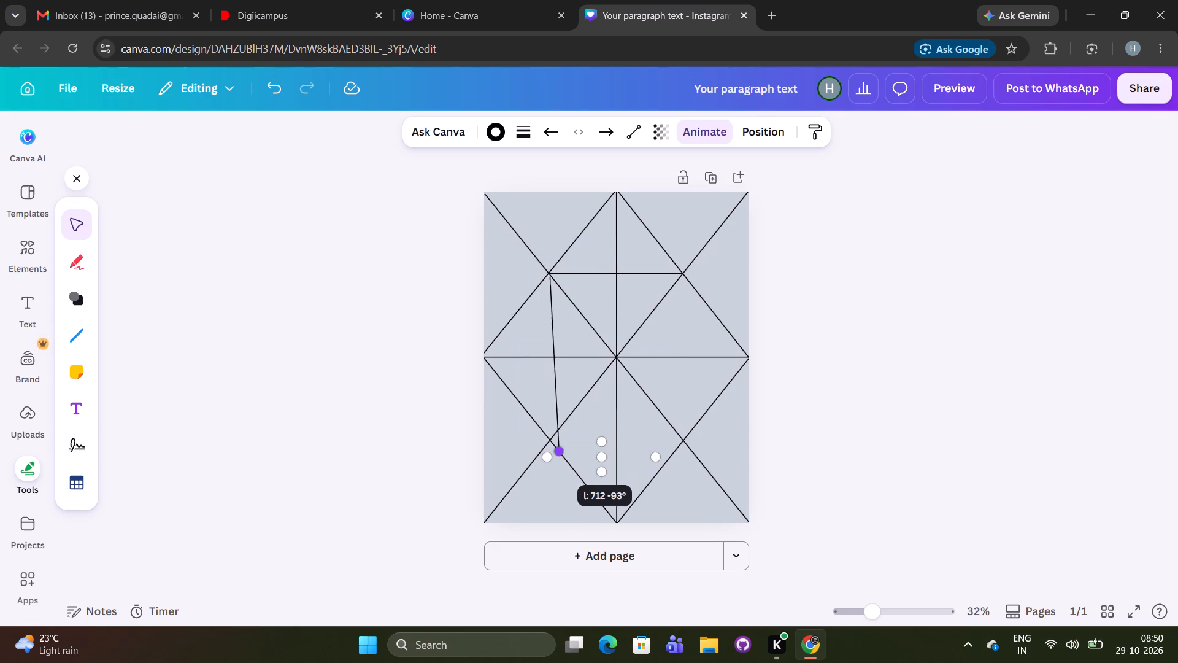
left_click_drag(547, 454, 546, 447)
left_click(834, 382)
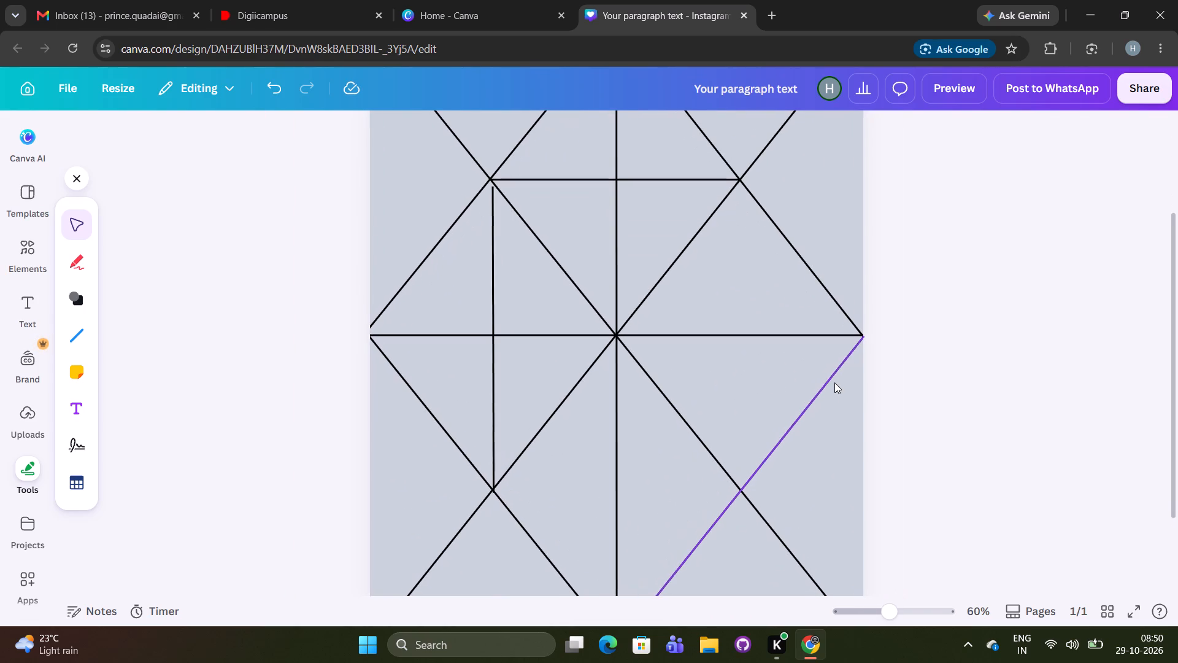
Extend the upper end of the near-vertical line up to the diagonals' crossing in the page's upper-left quarter.
scroll(1042, 410, "right", 1)
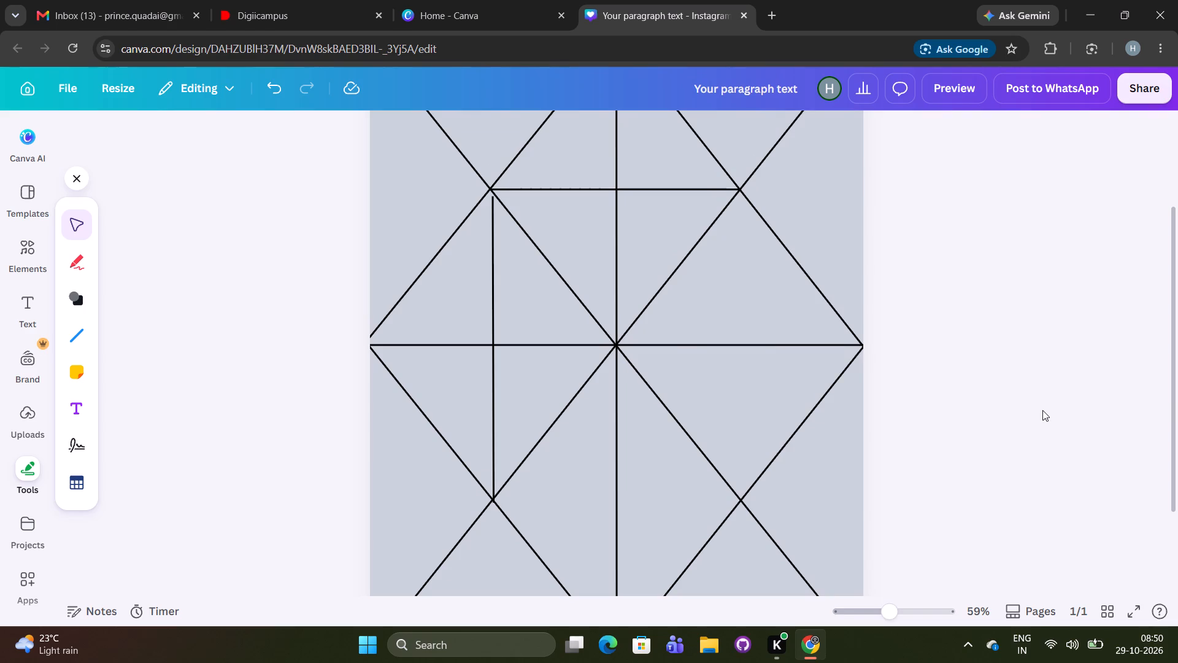
right_click(1042, 410)
left_click(1098, 389)
scroll(1098, 389, "right", 1)
left_click(495, 379)
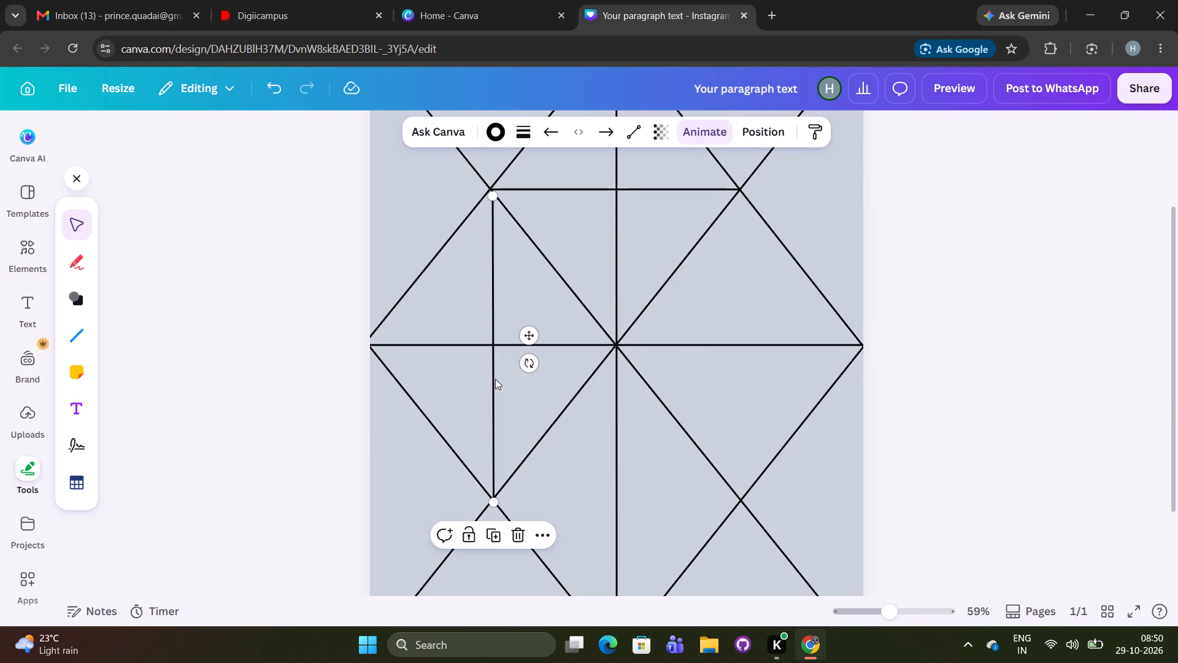
scroll(495, 379, "up", 2)
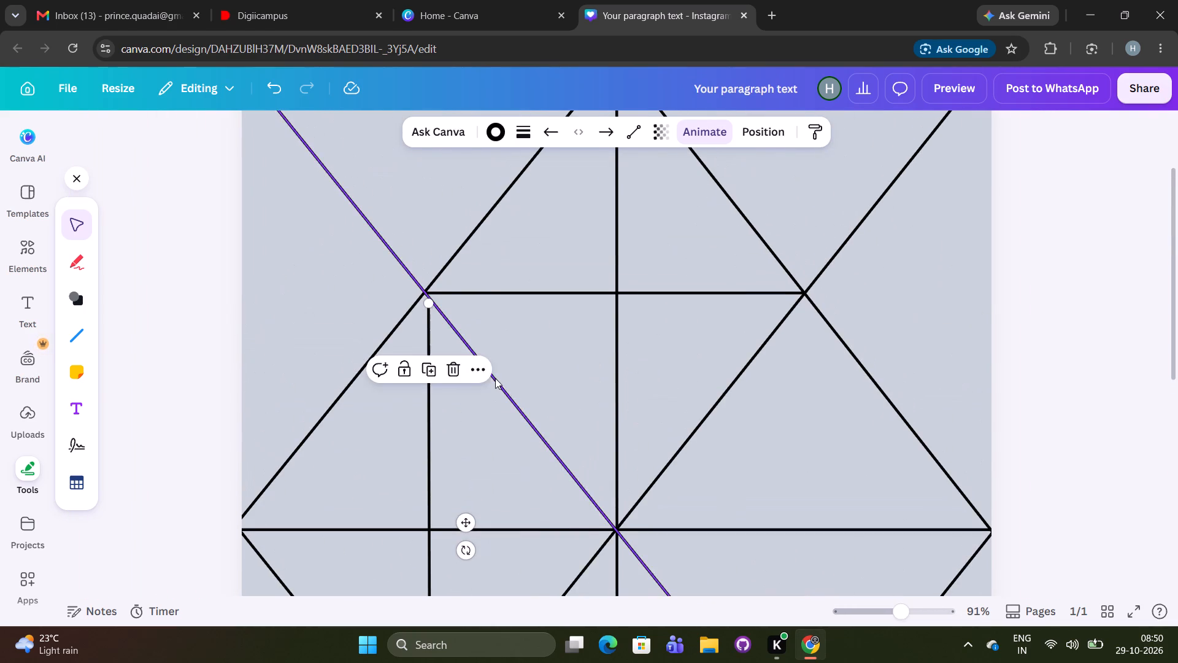
left_click_drag(431, 306, 423, 301)
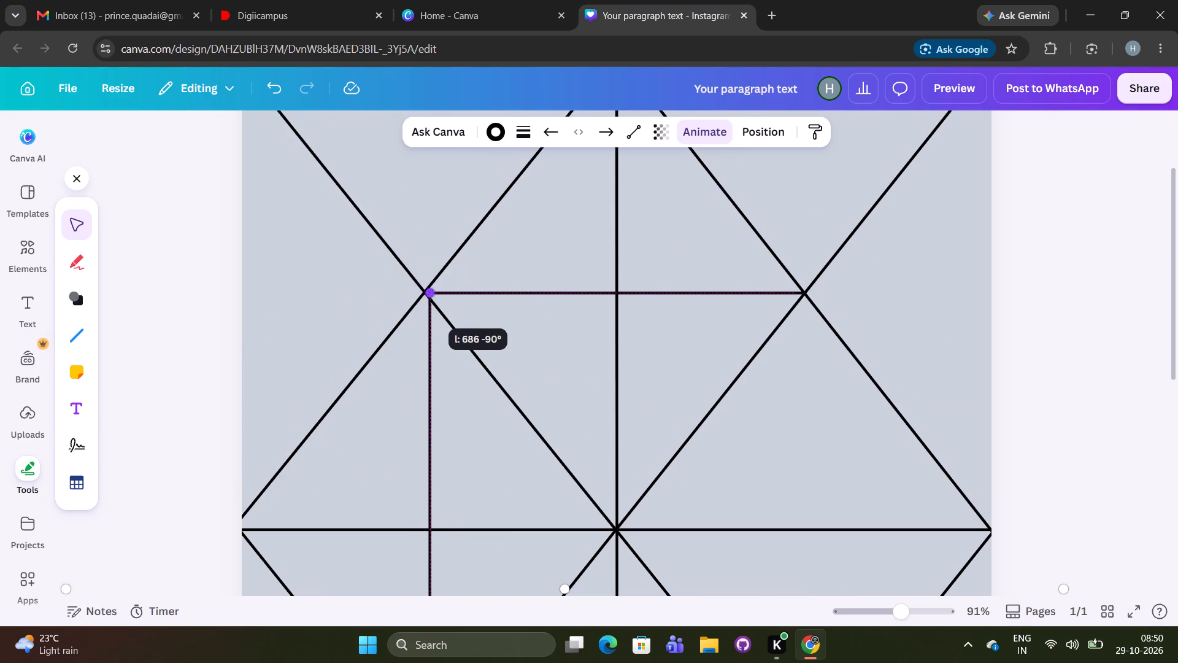
left_click_drag(423, 301, 424, 301)
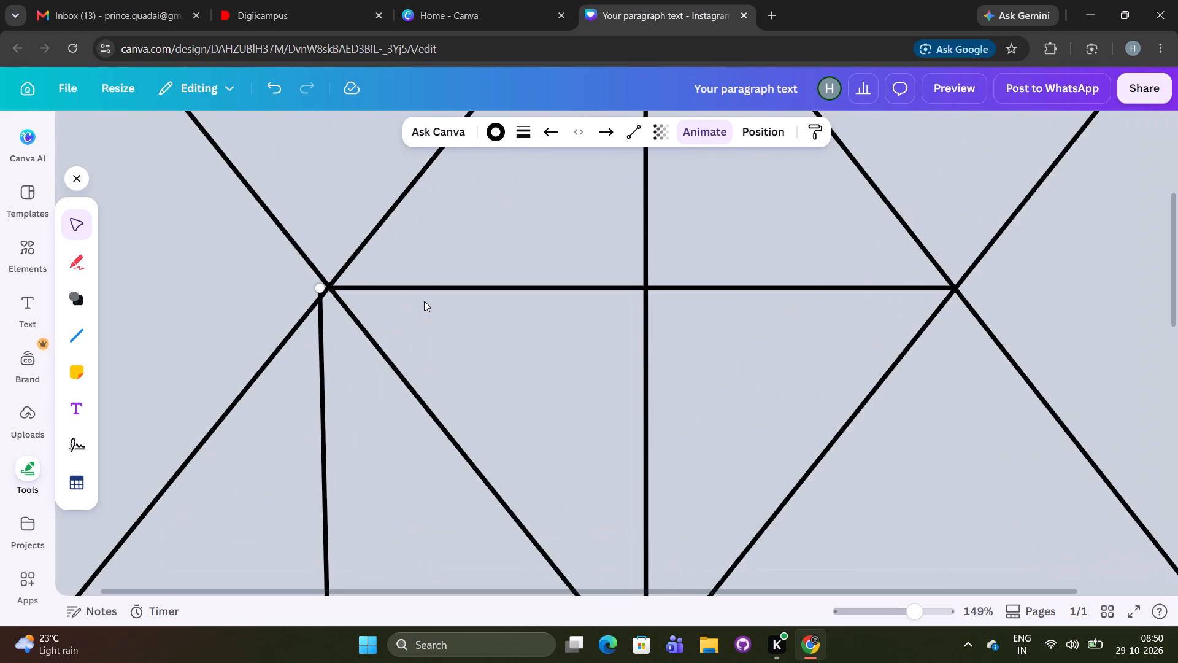
Nudge the near-vertical line right seven times to align its upper end with the upper-left crossing.
left_click(315, 290)
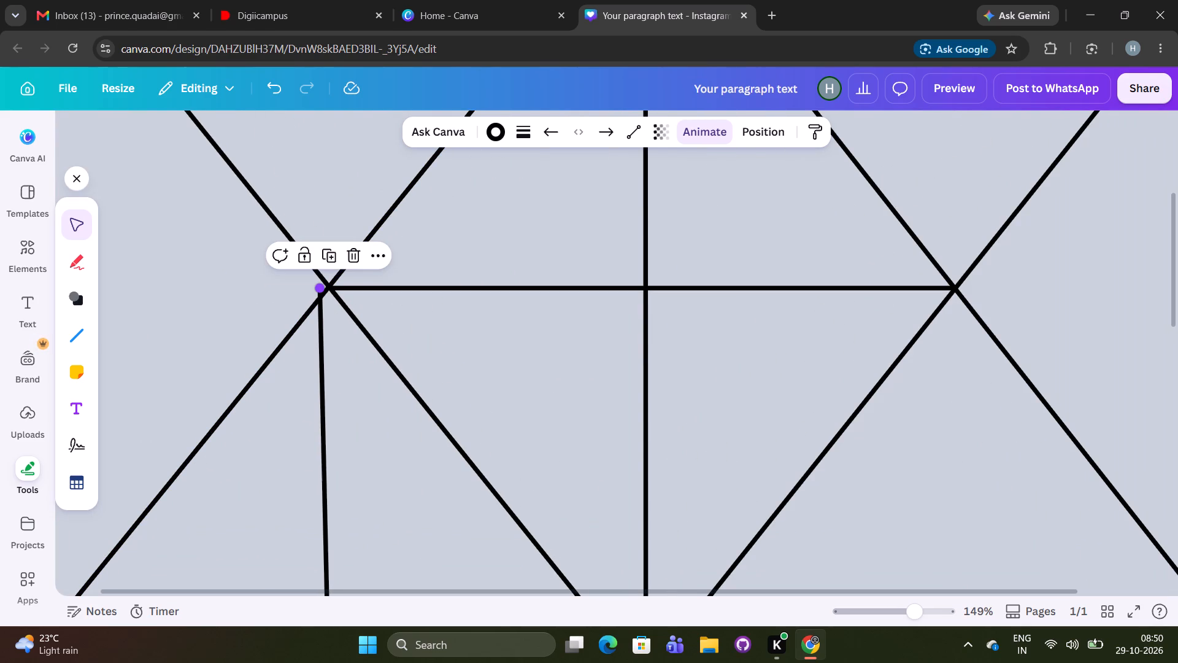
left_click(317, 290)
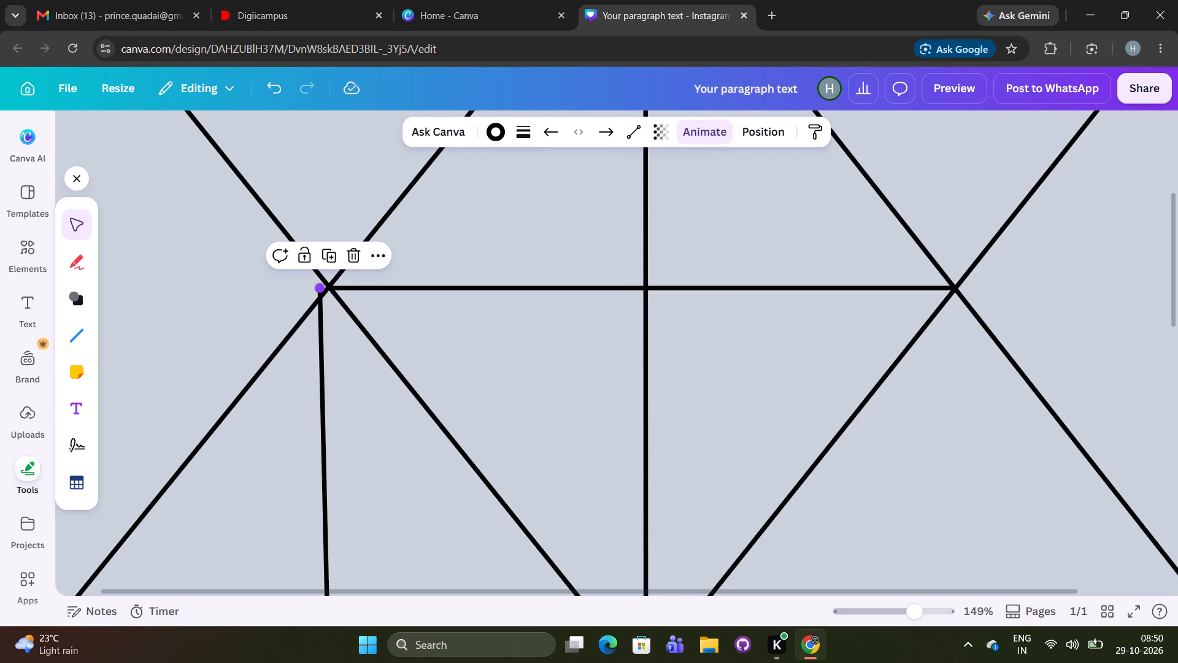
left_click(320, 288)
key("Right")
key("Right")
key("Right")
key("Right")
key("Right")
key("Right")
key("Right")
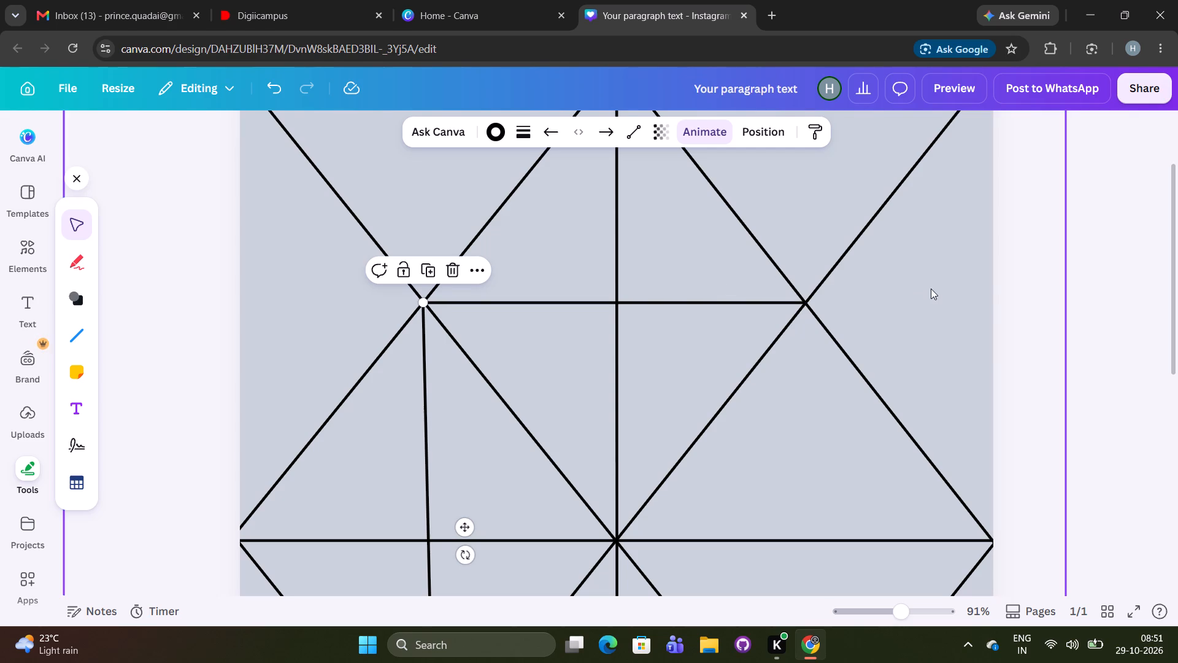
left_click(1030, 308)
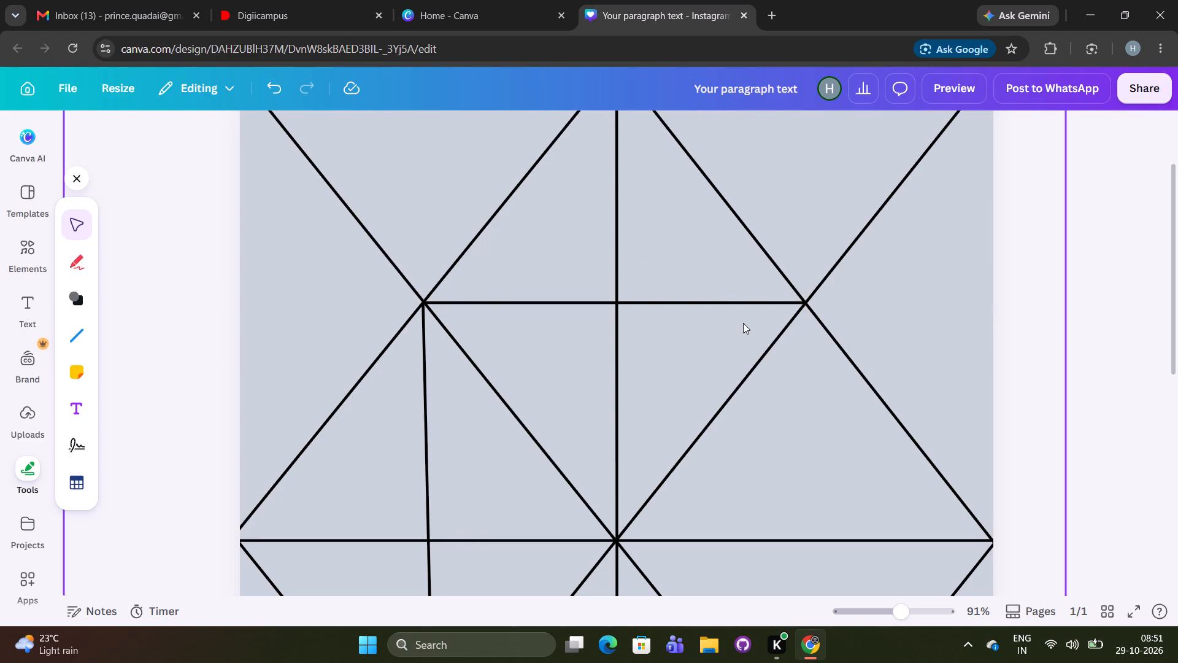
Move the line's lower end onto the diagonals' crossing in the page's lower-left quarter, about 679 long at -91°.
scroll(743, 323, "down", 4)
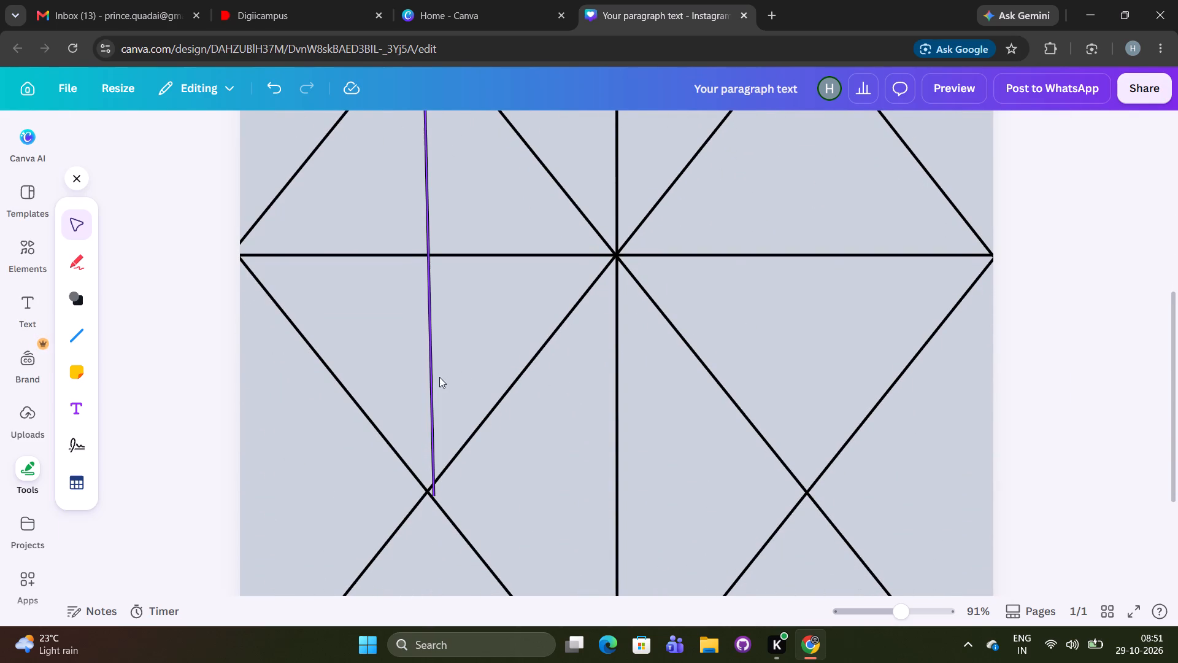
left_click(435, 378)
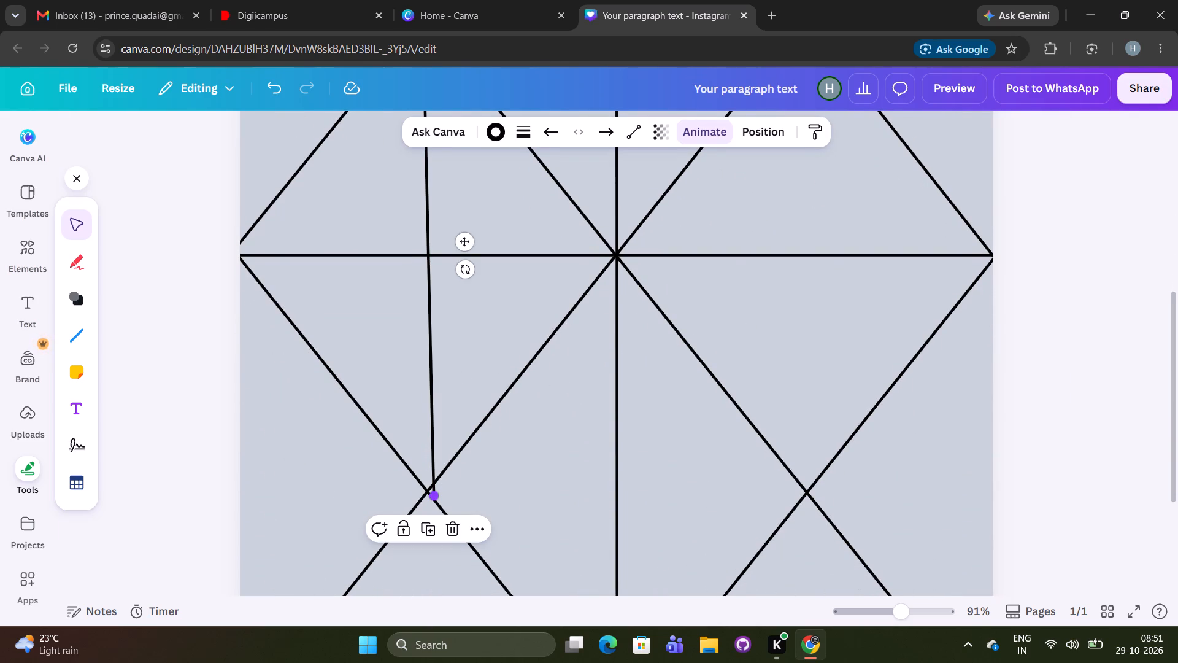
left_click_drag(433, 498, 430, 493)
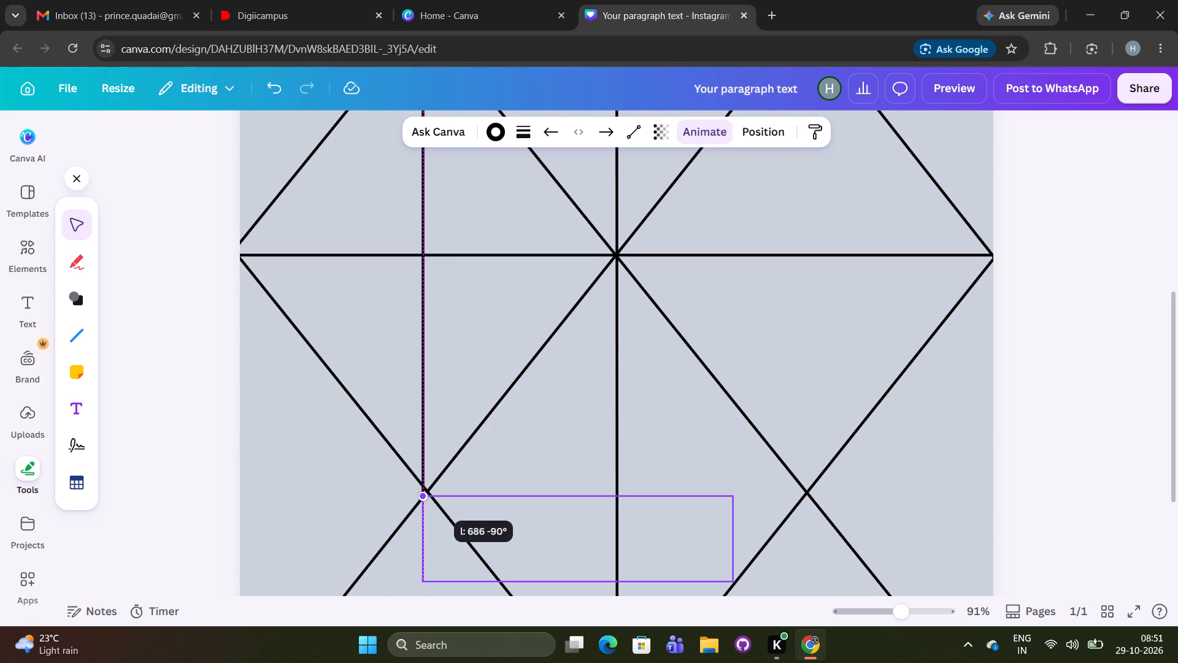
left_click_drag(430, 493, 433, 492)
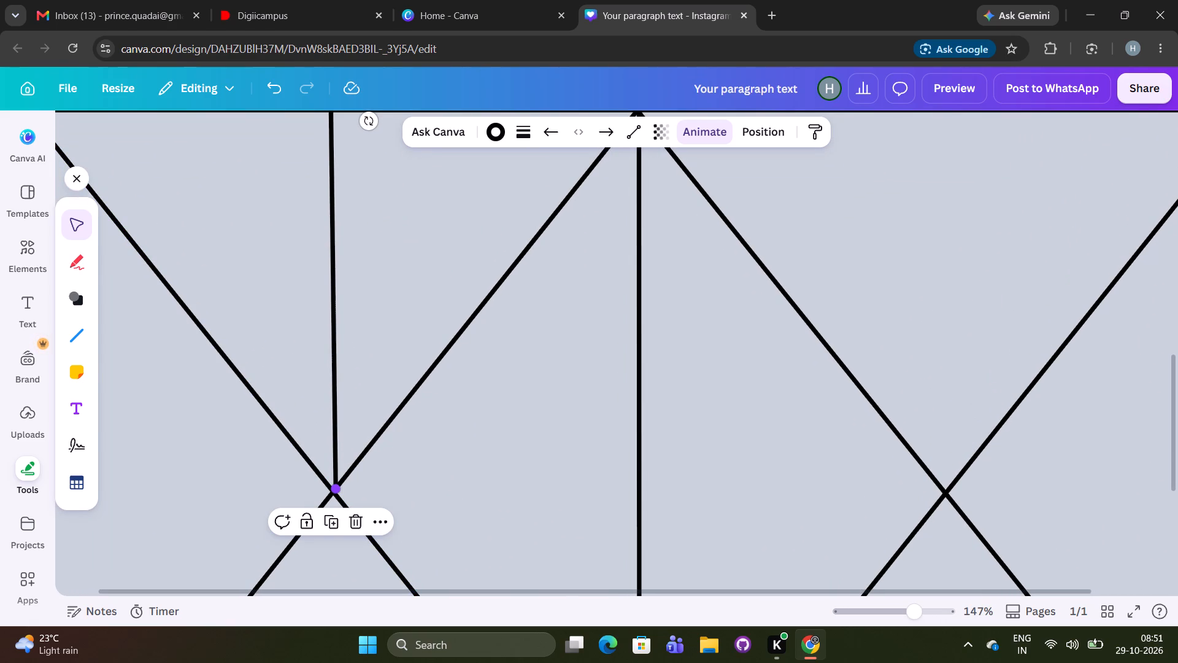
left_click_drag(336, 490, 335, 490)
left_click_drag(335, 490, 336, 487)
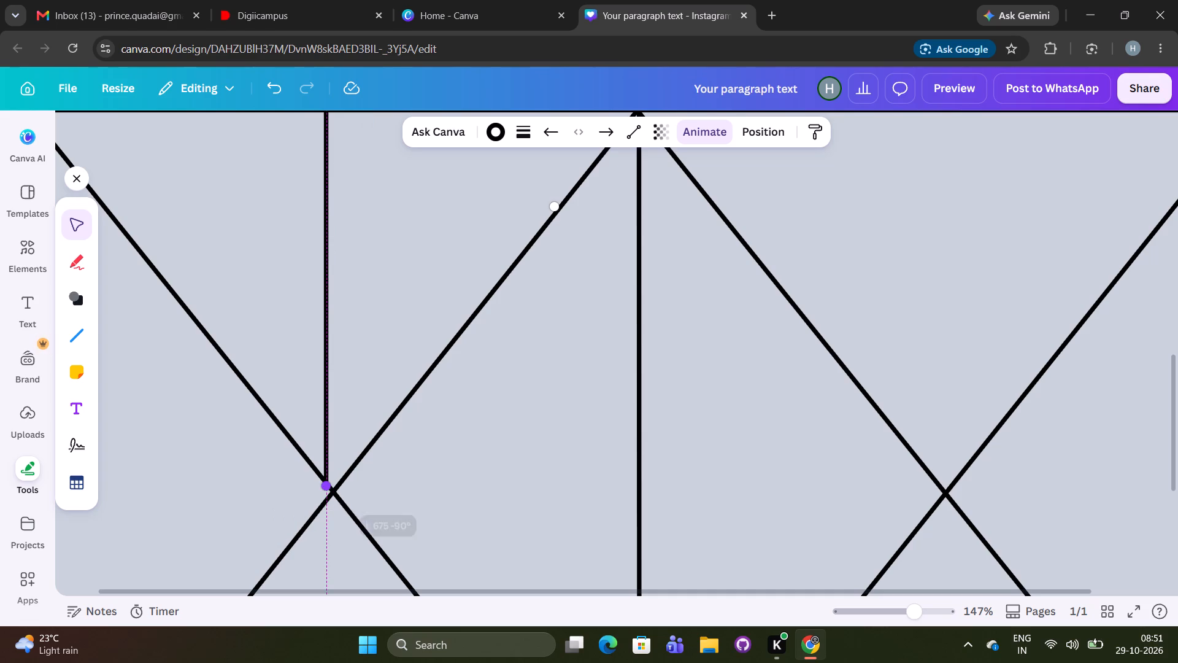
left_click_drag(336, 487, 339, 490)
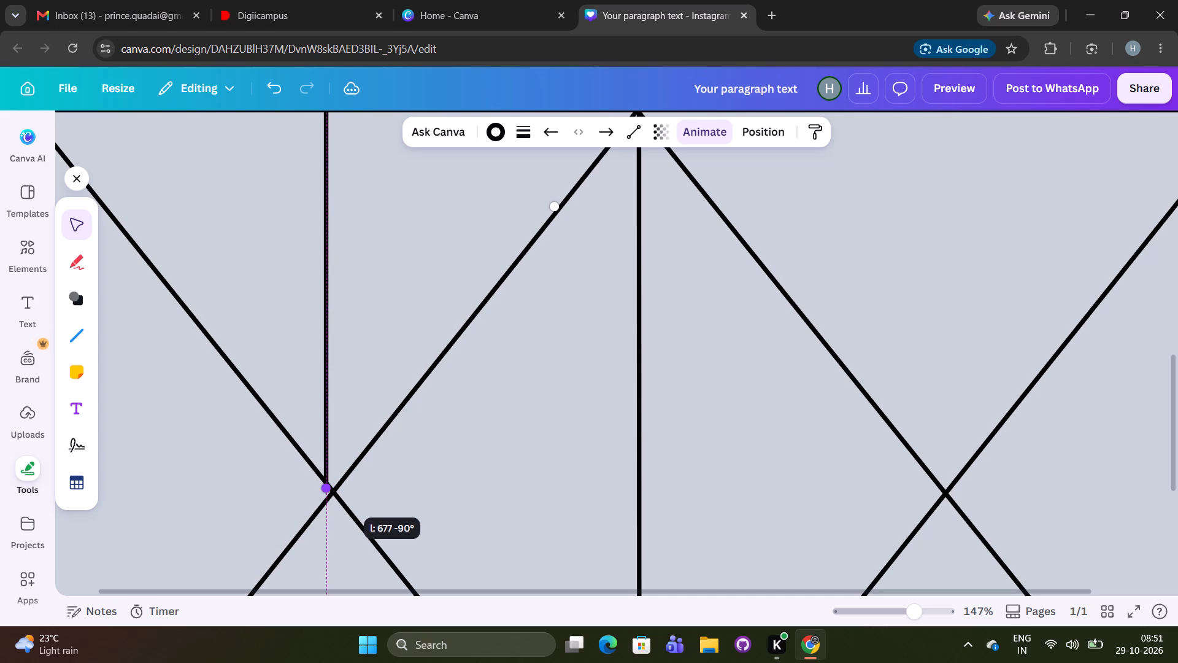
left_click_drag(339, 490, 343, 493)
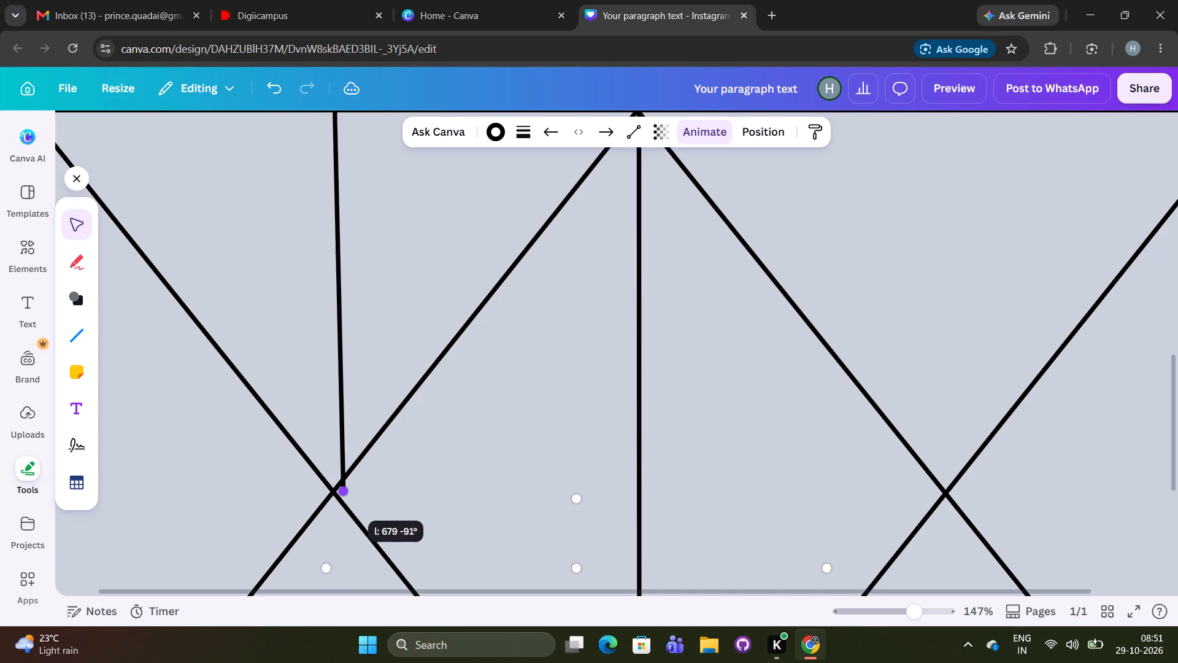
left_click_drag(343, 493, 342, 493)
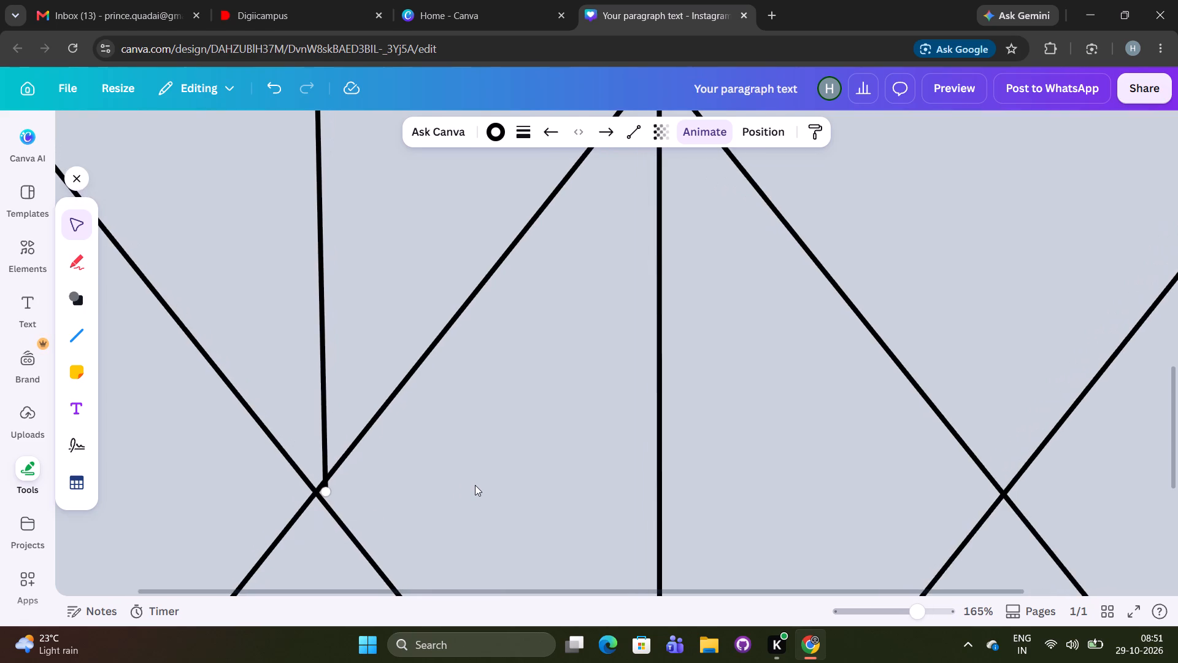
scroll(475, 485, "down", 1)
left_click(322, 368)
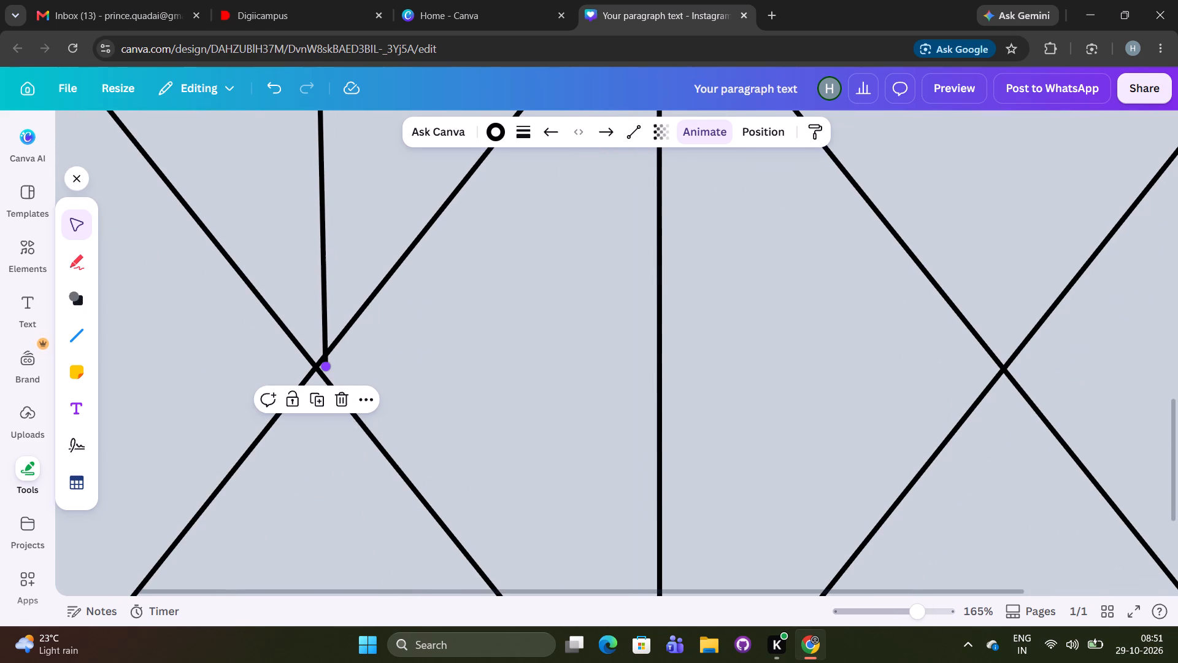
left_click(323, 368)
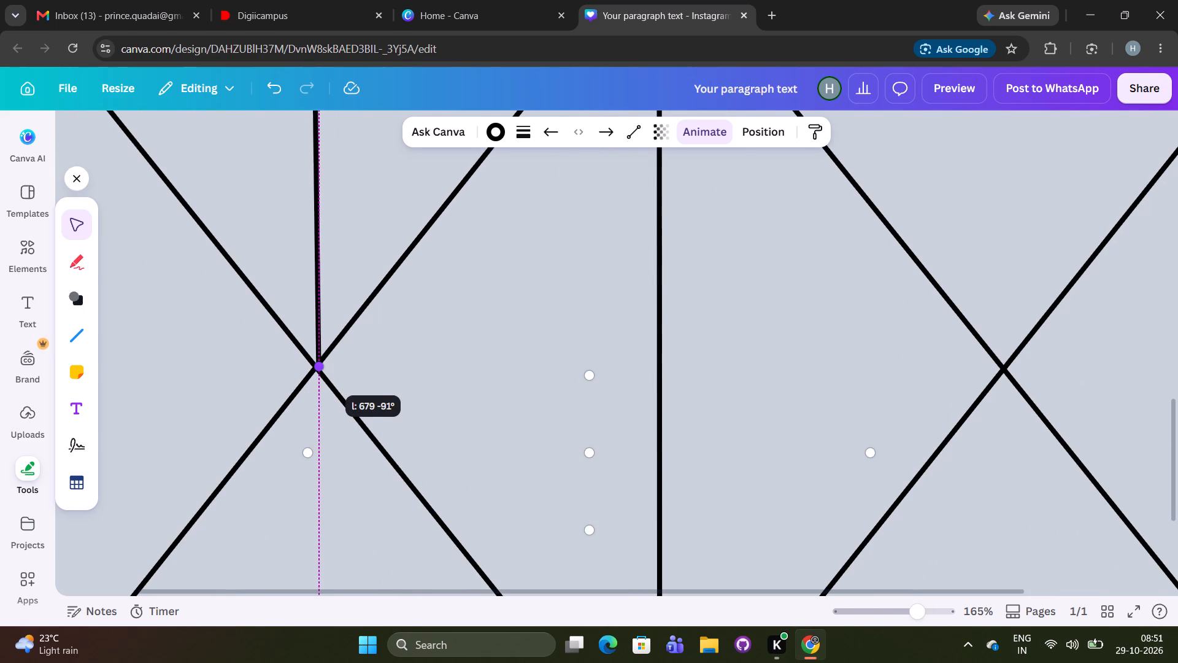
left_click(525, 356)
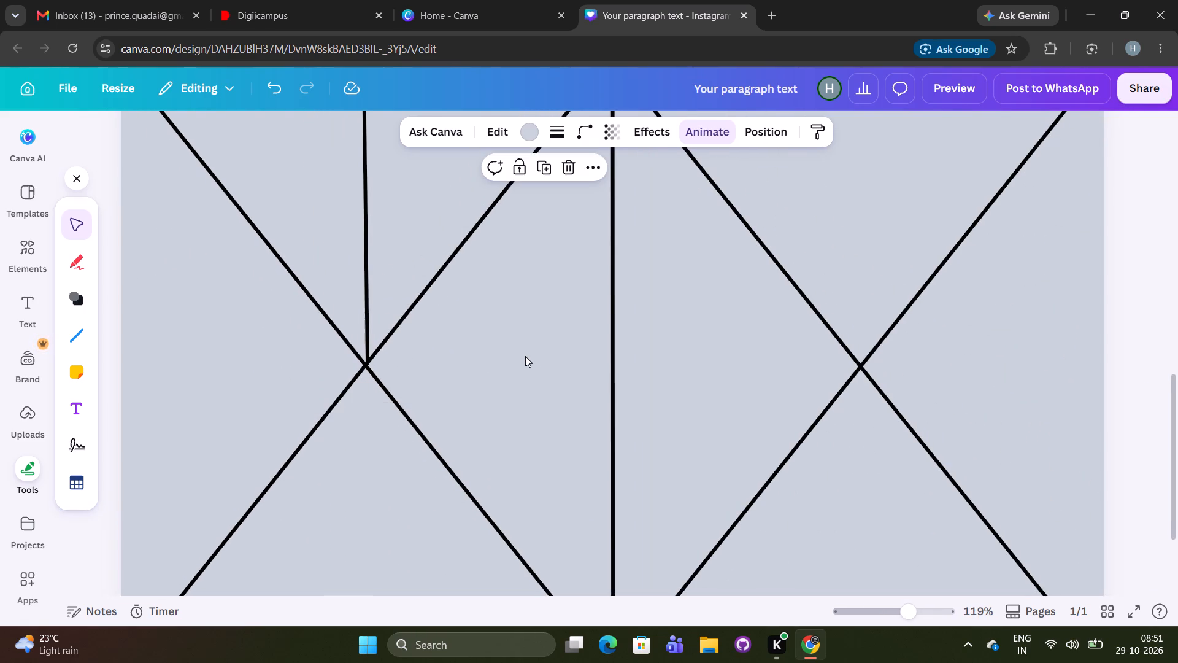
Nudge the near-vertical line left four times to centre its lower end on the lower-left crossing.
left_click(371, 312)
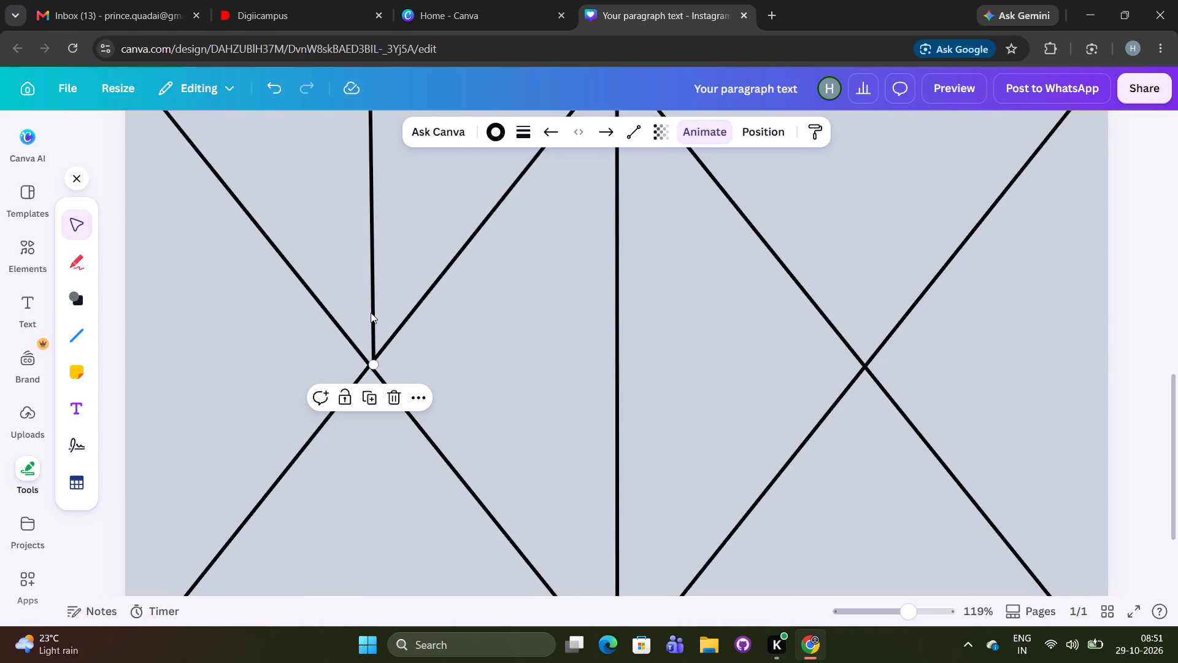
key("Left")
key("Left")
key("Left")
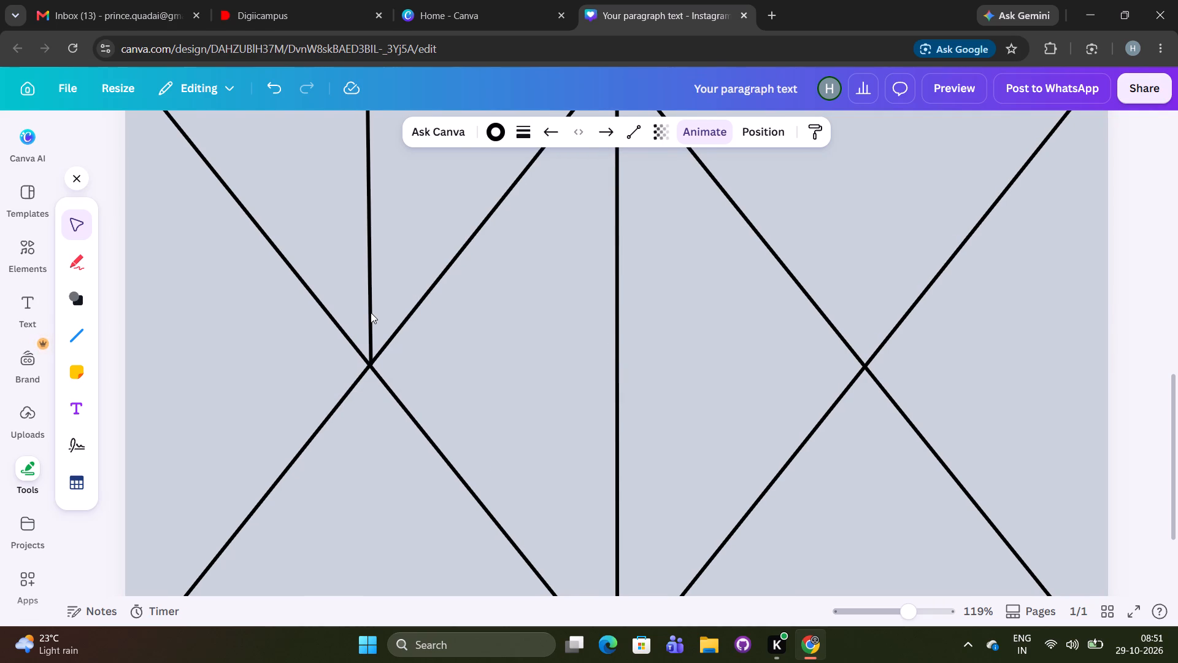
key("Left")
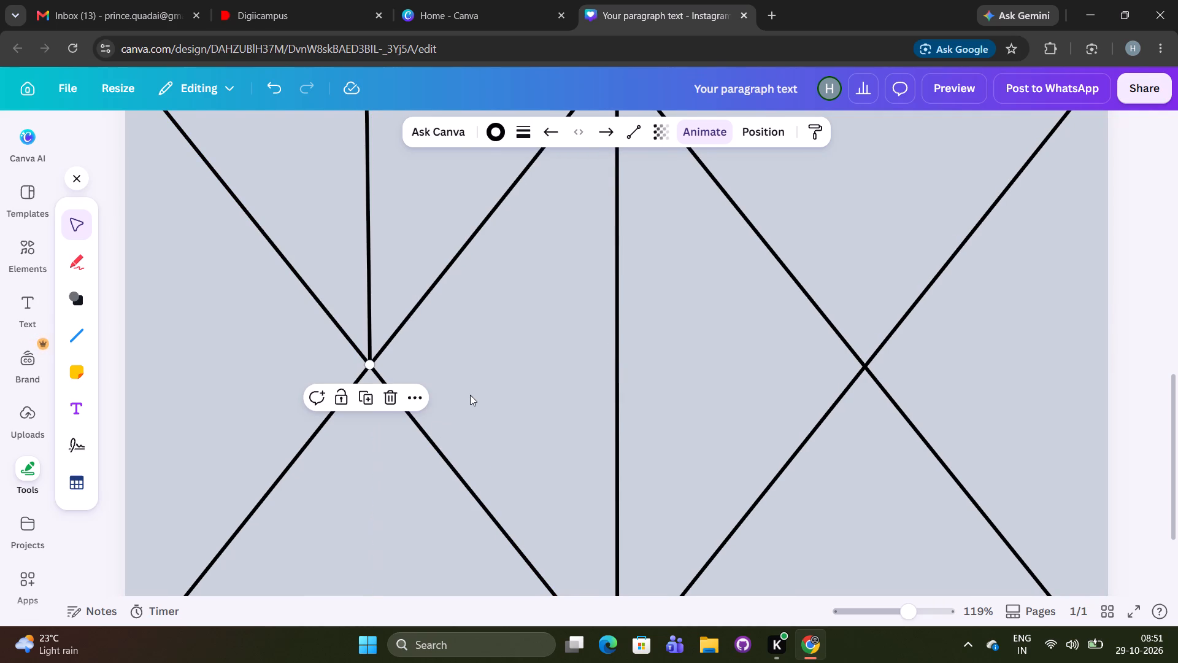
left_click(470, 395)
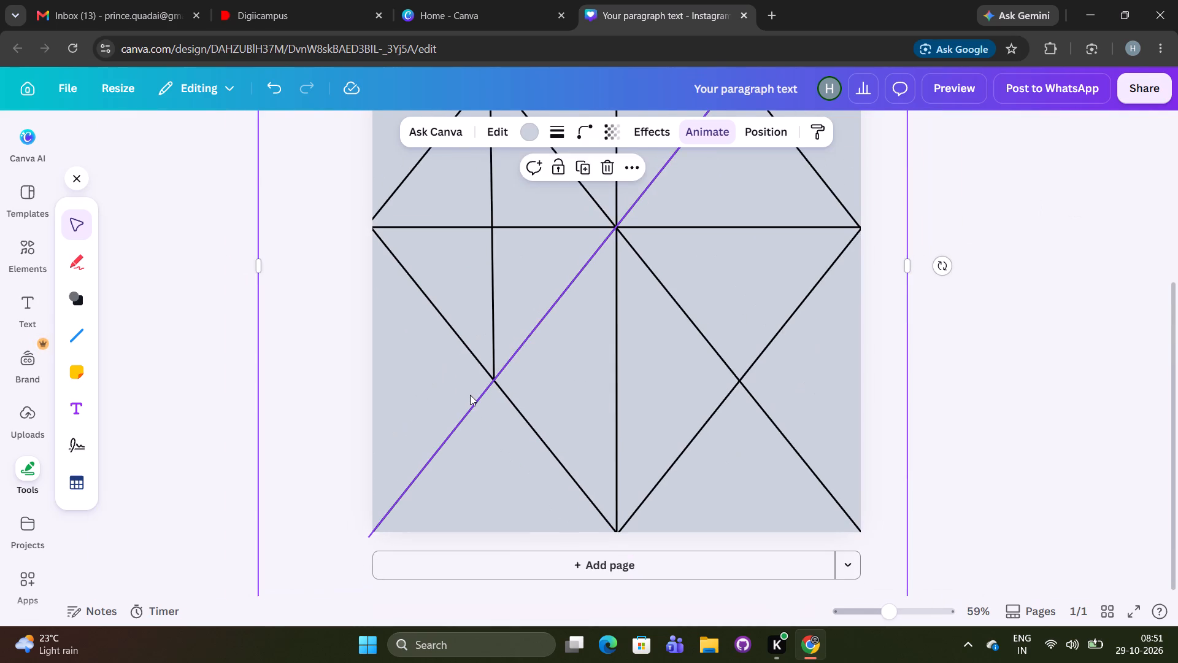
Nudge the near-vertical line right twice to align its upper end with the upper-left crossing.
scroll(470, 395, "up", 1)
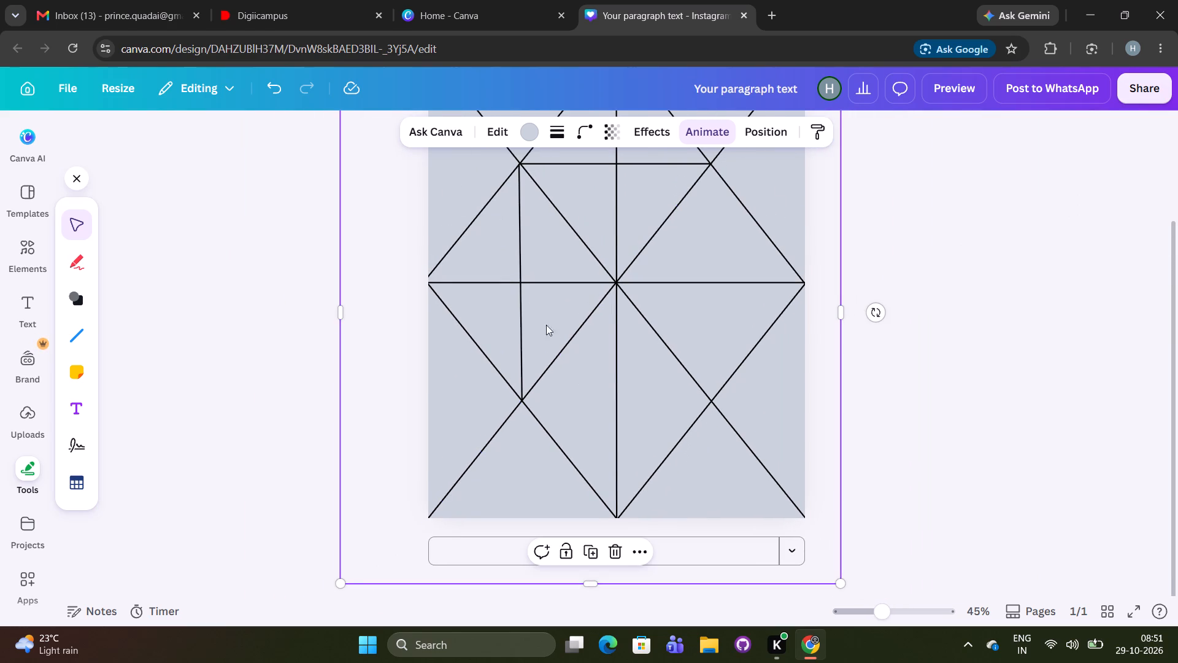
scroll(526, 222, "up", 1)
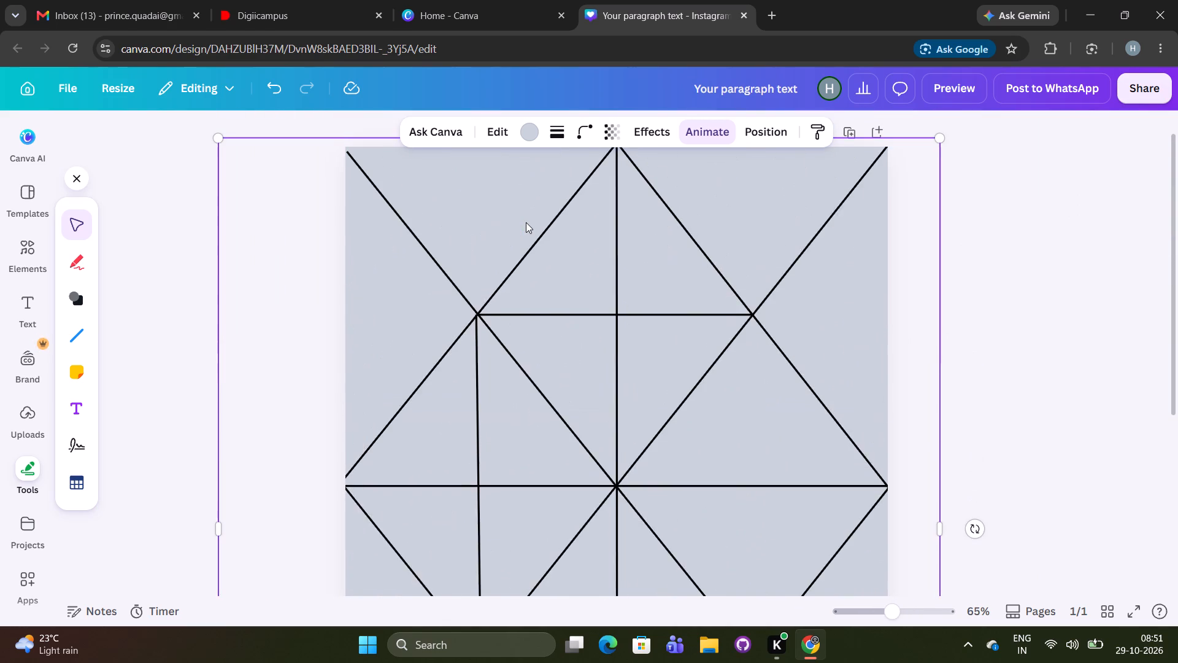
scroll(526, 222, "up", 1)
left_click(349, 326)
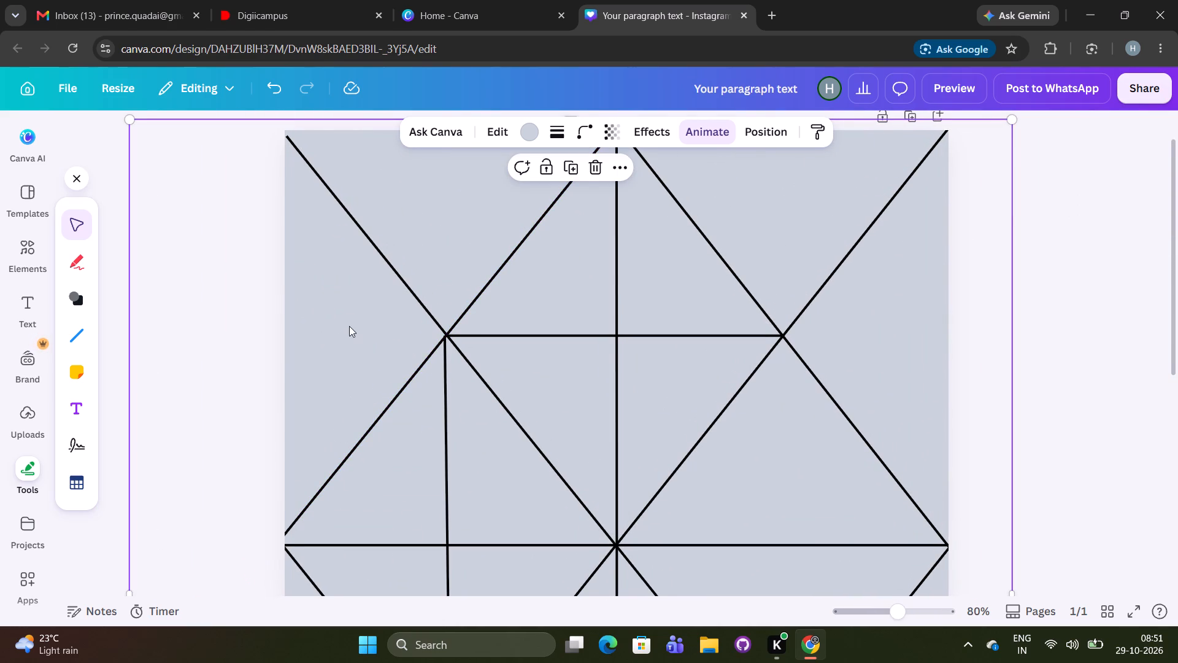
left_click(445, 346)
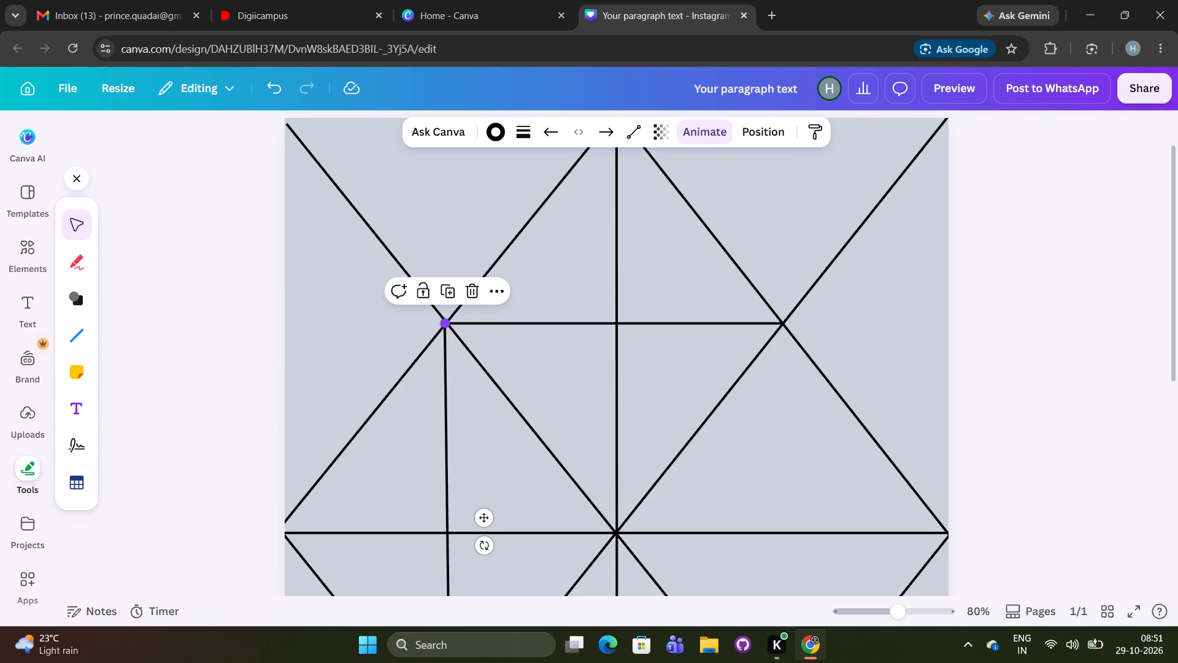
left_click(445, 327)
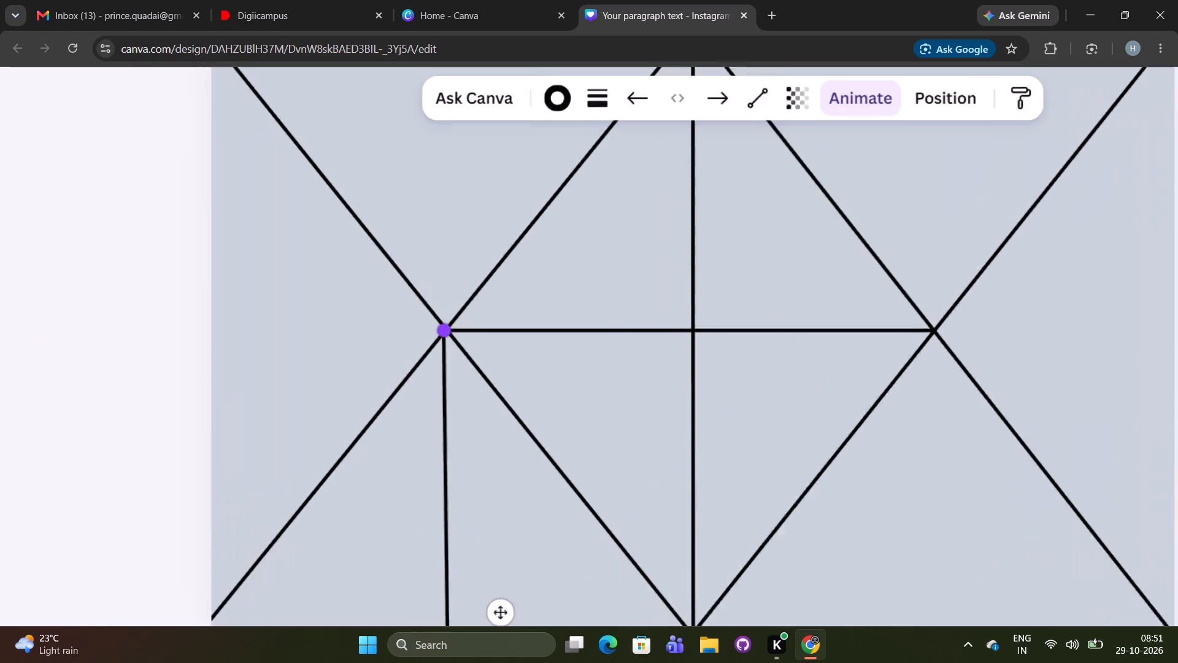
left_click(392, 340)
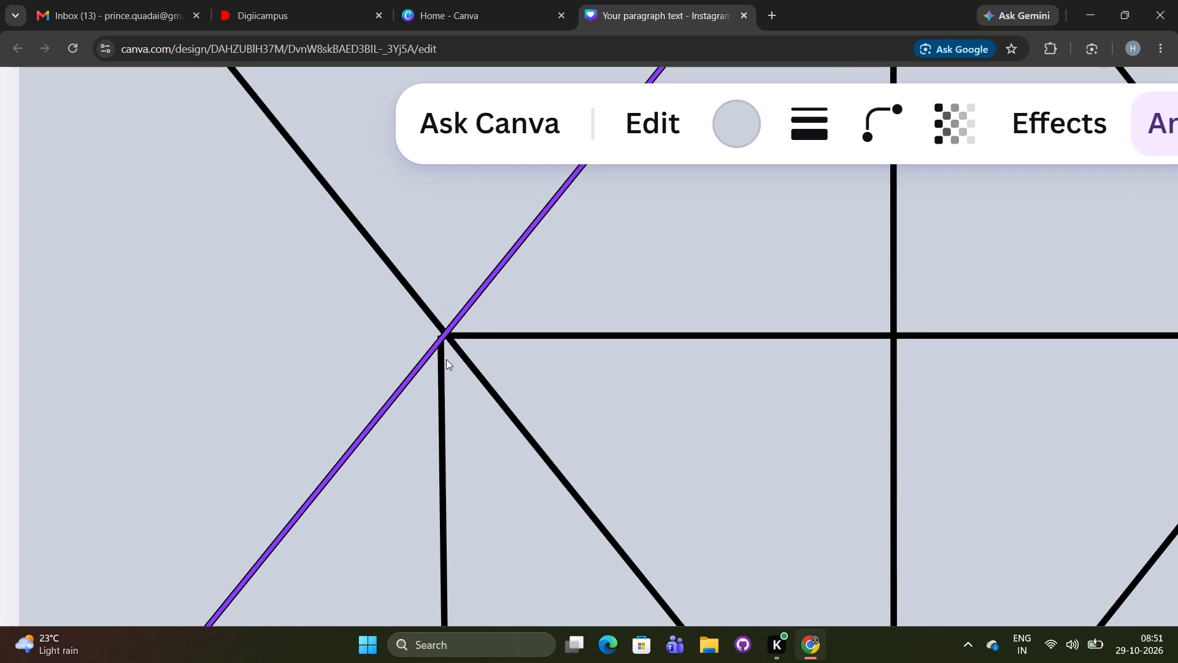
left_click(442, 359)
key("Right")
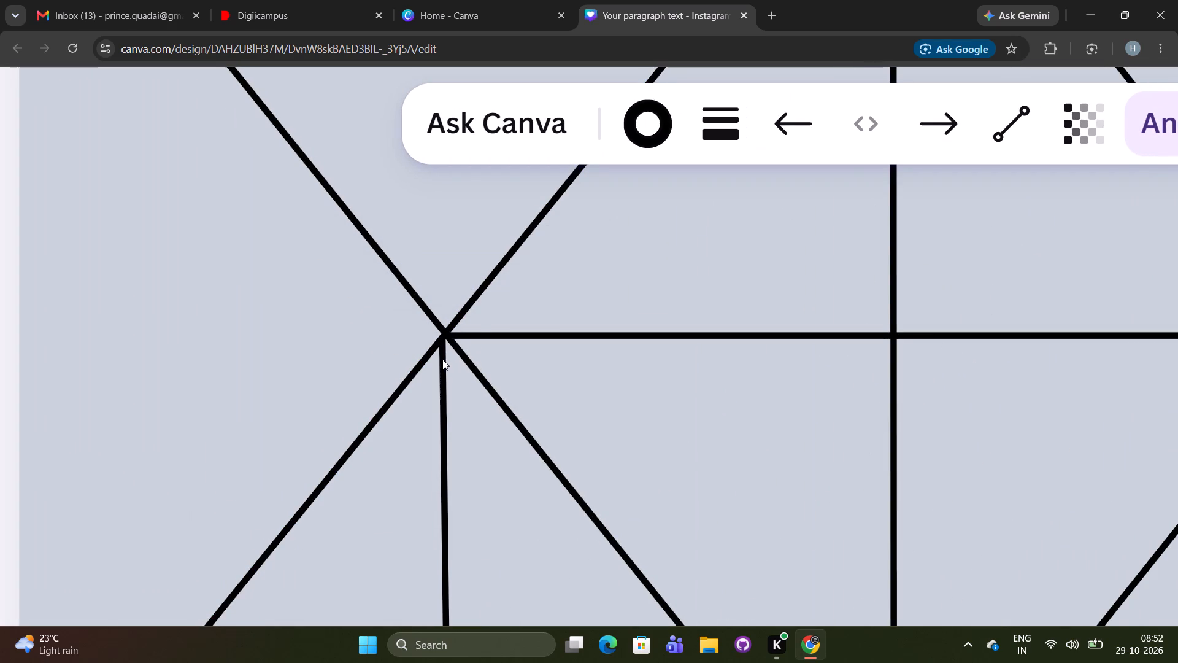
key("Right")
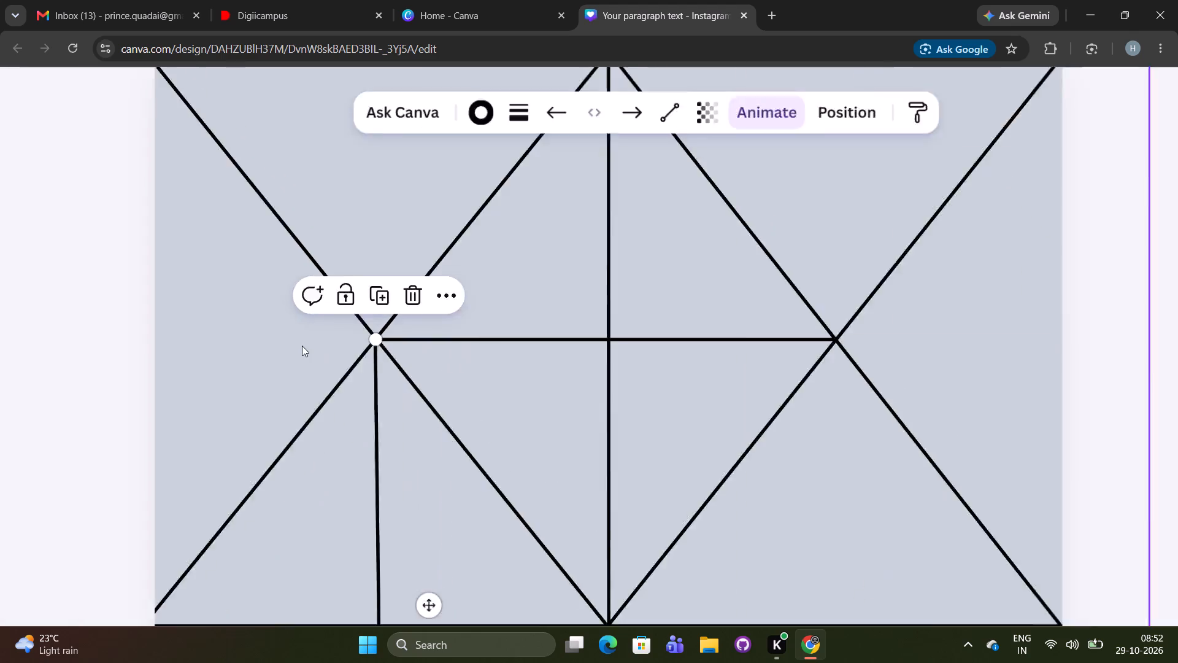
Lock the near-vertical line joining the upper-left and lower-left crossings.
left_click(316, 412)
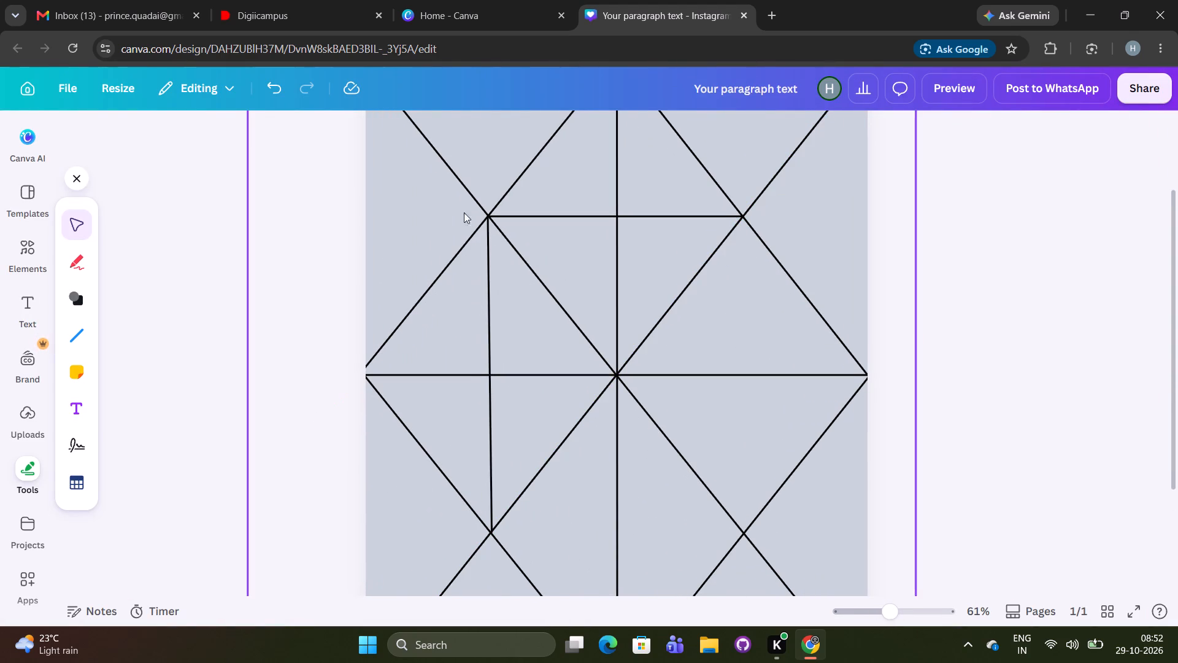
left_click(488, 237)
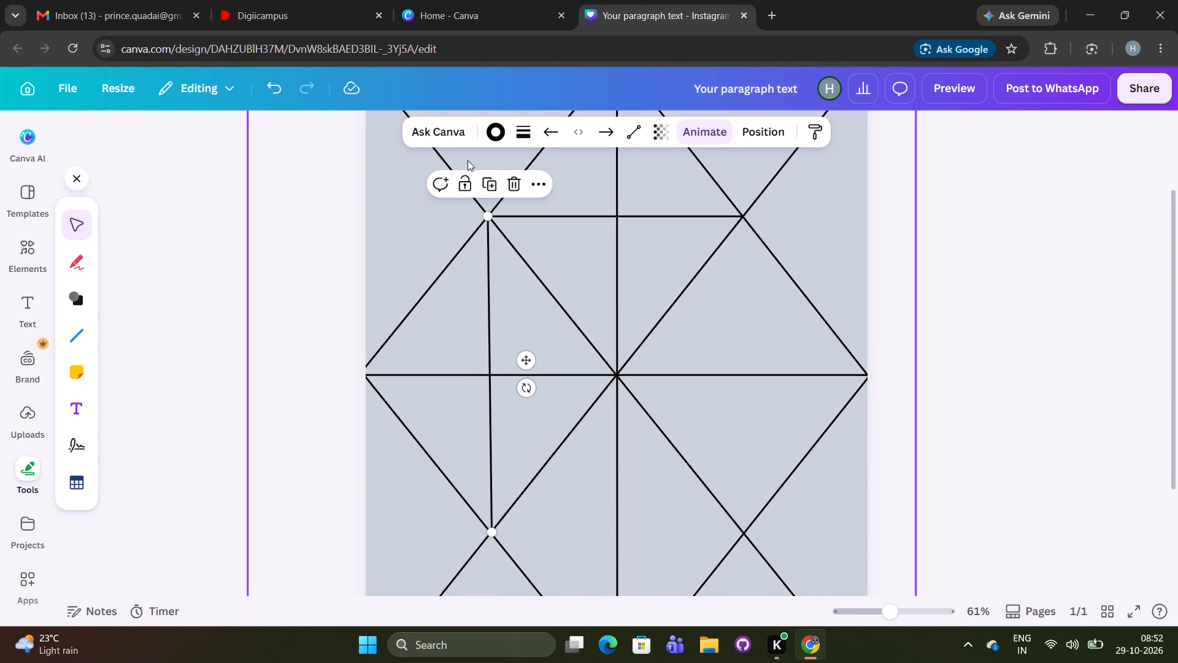
left_click(468, 177)
left_click(979, 362)
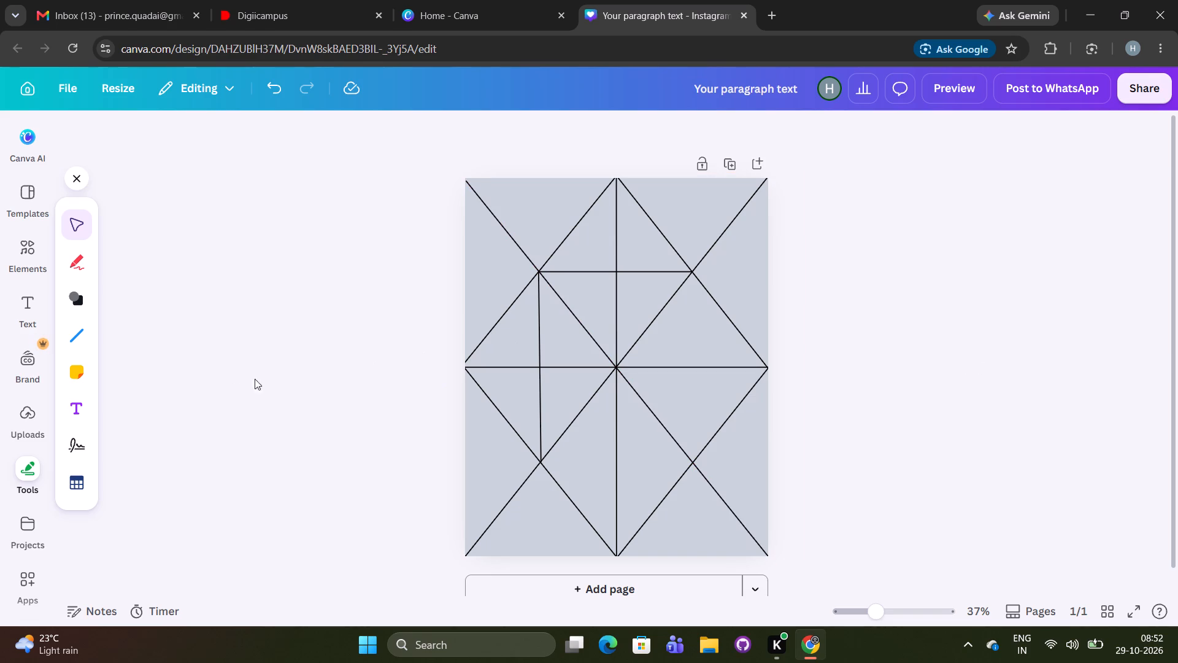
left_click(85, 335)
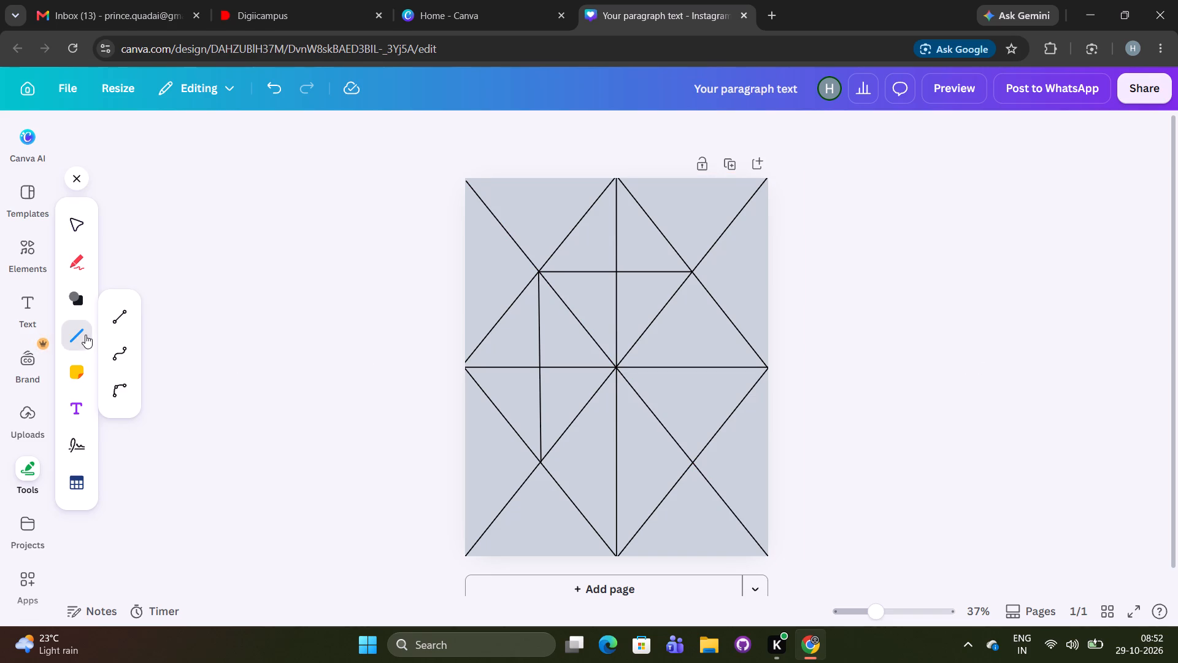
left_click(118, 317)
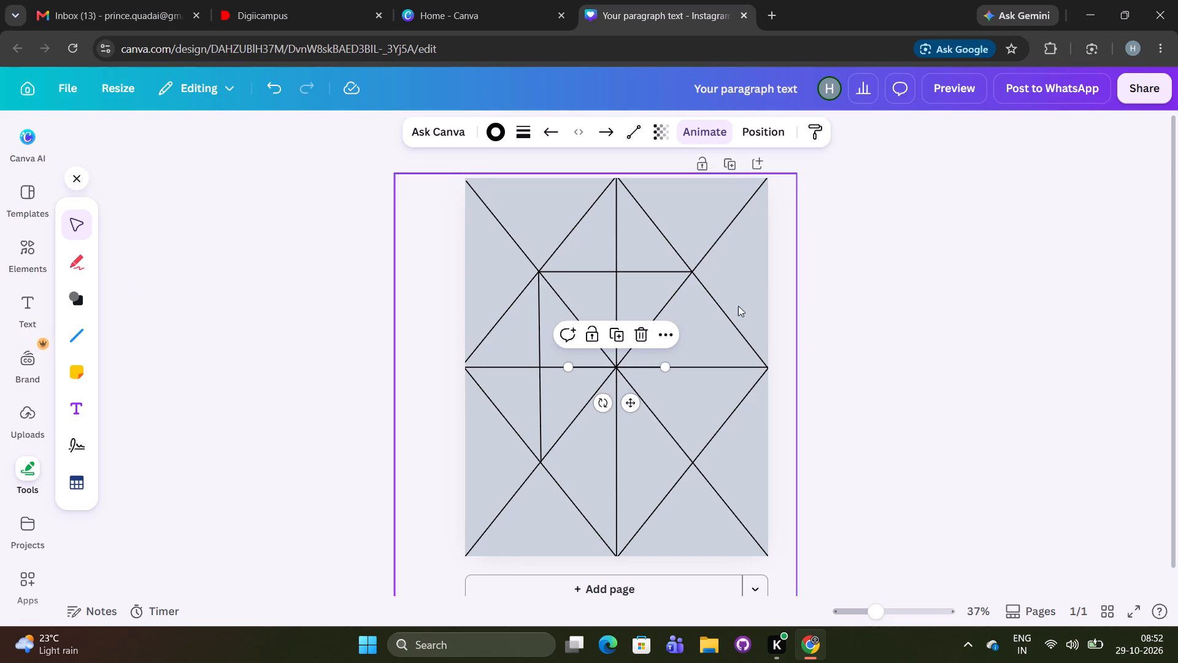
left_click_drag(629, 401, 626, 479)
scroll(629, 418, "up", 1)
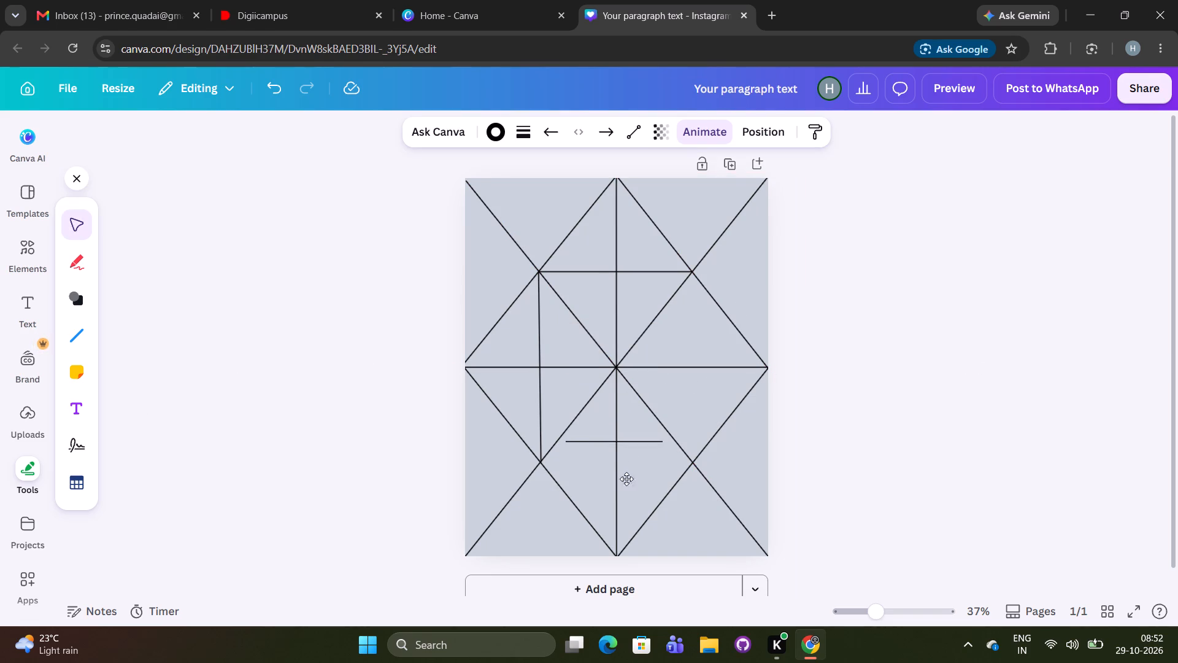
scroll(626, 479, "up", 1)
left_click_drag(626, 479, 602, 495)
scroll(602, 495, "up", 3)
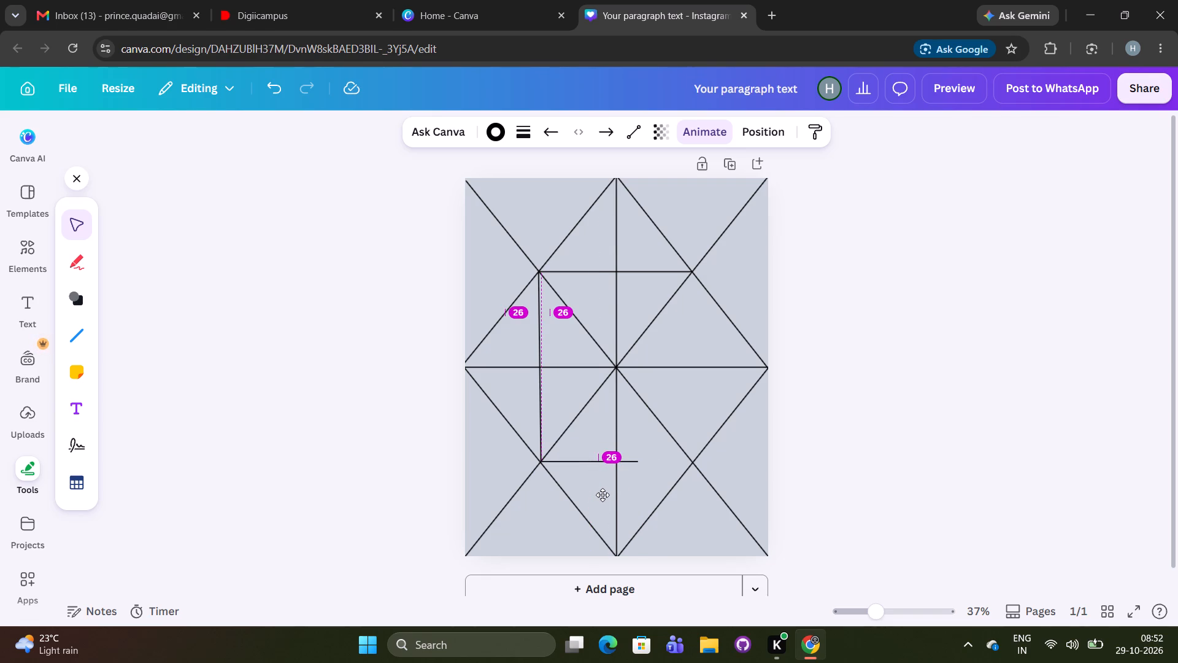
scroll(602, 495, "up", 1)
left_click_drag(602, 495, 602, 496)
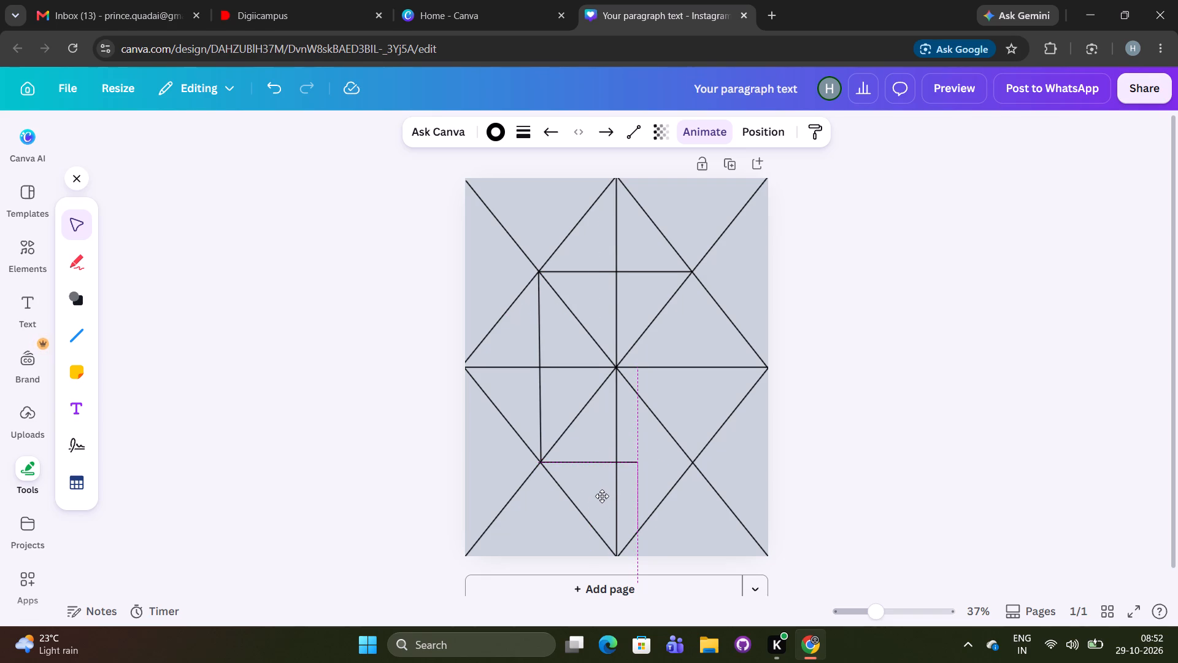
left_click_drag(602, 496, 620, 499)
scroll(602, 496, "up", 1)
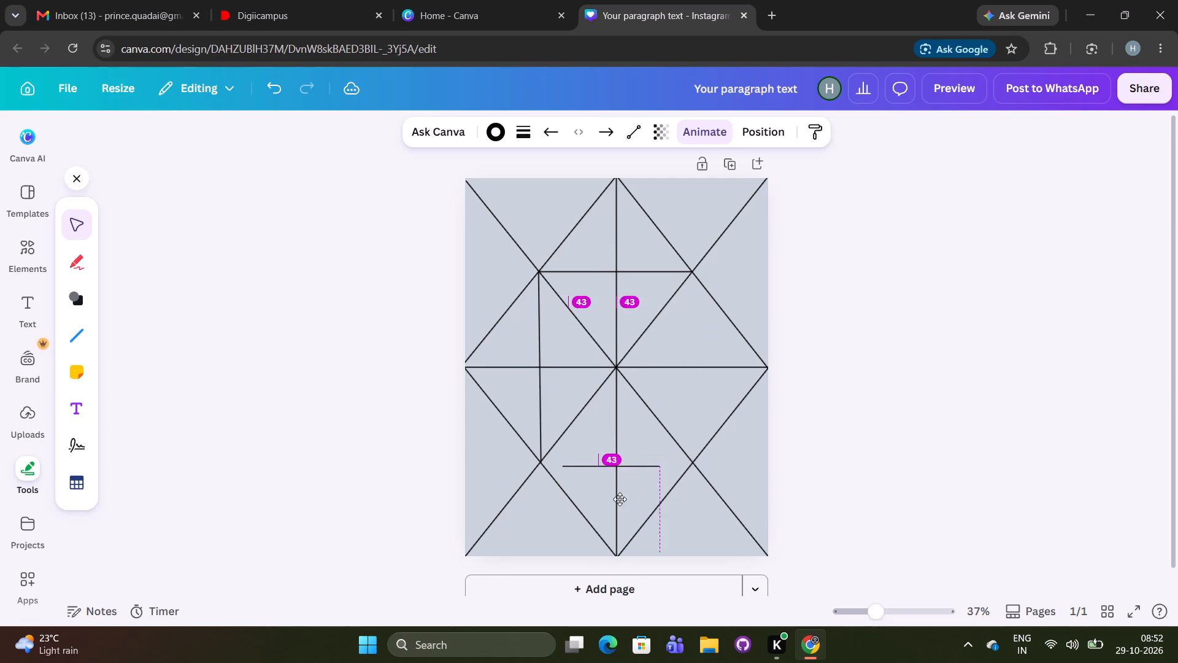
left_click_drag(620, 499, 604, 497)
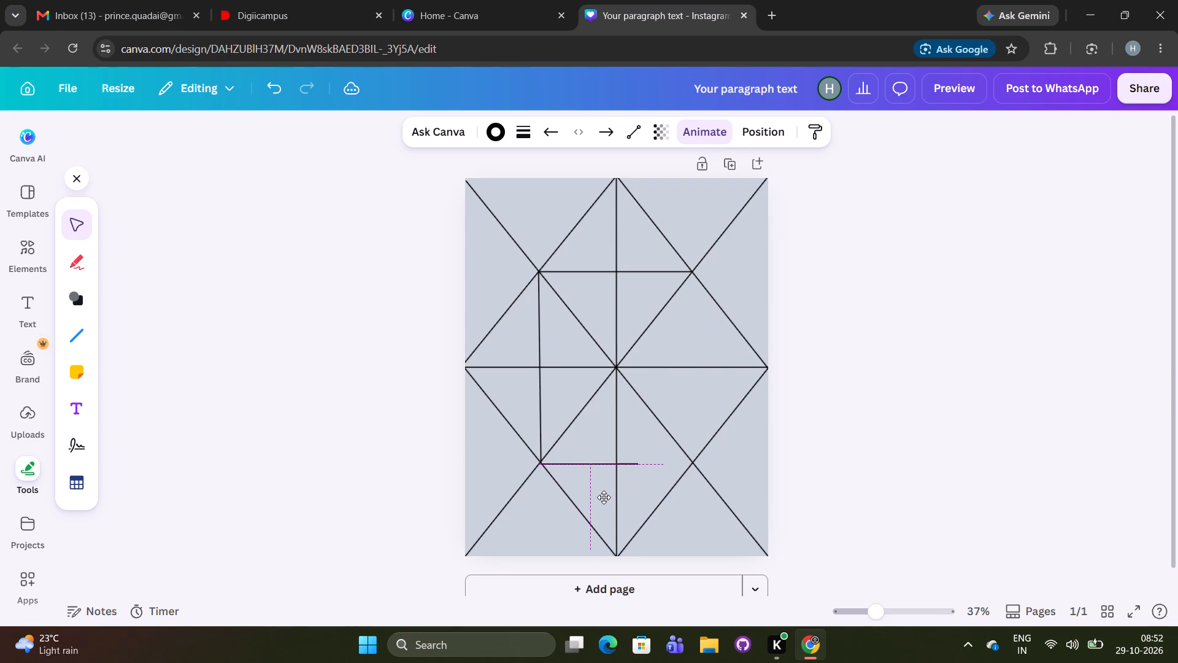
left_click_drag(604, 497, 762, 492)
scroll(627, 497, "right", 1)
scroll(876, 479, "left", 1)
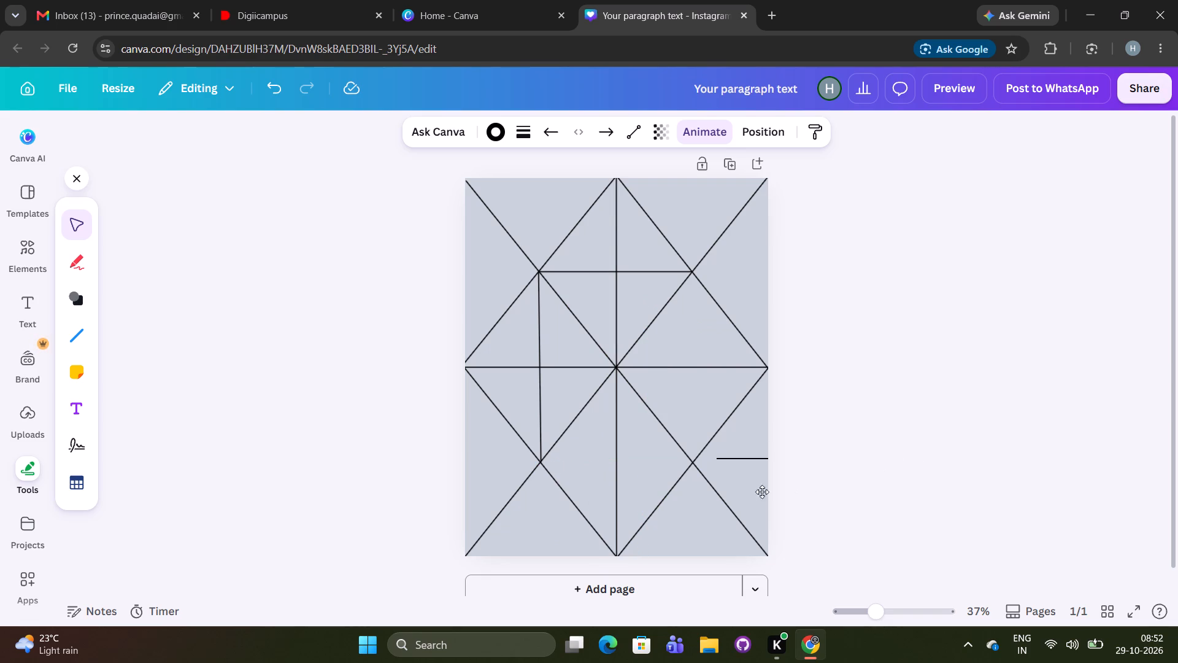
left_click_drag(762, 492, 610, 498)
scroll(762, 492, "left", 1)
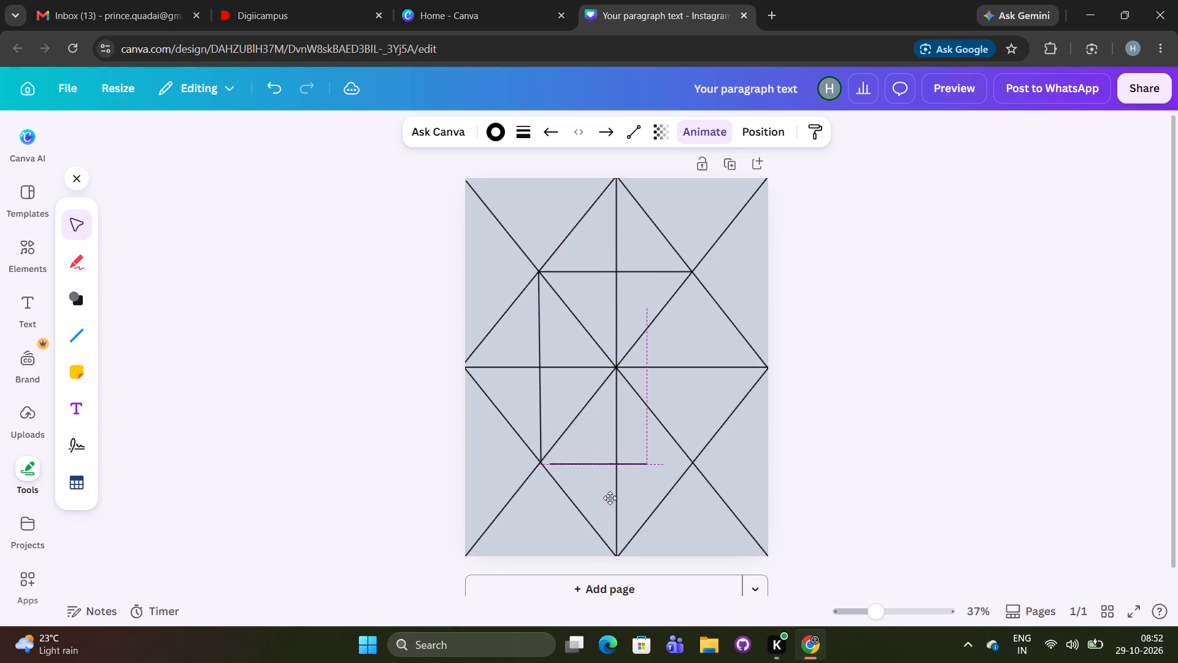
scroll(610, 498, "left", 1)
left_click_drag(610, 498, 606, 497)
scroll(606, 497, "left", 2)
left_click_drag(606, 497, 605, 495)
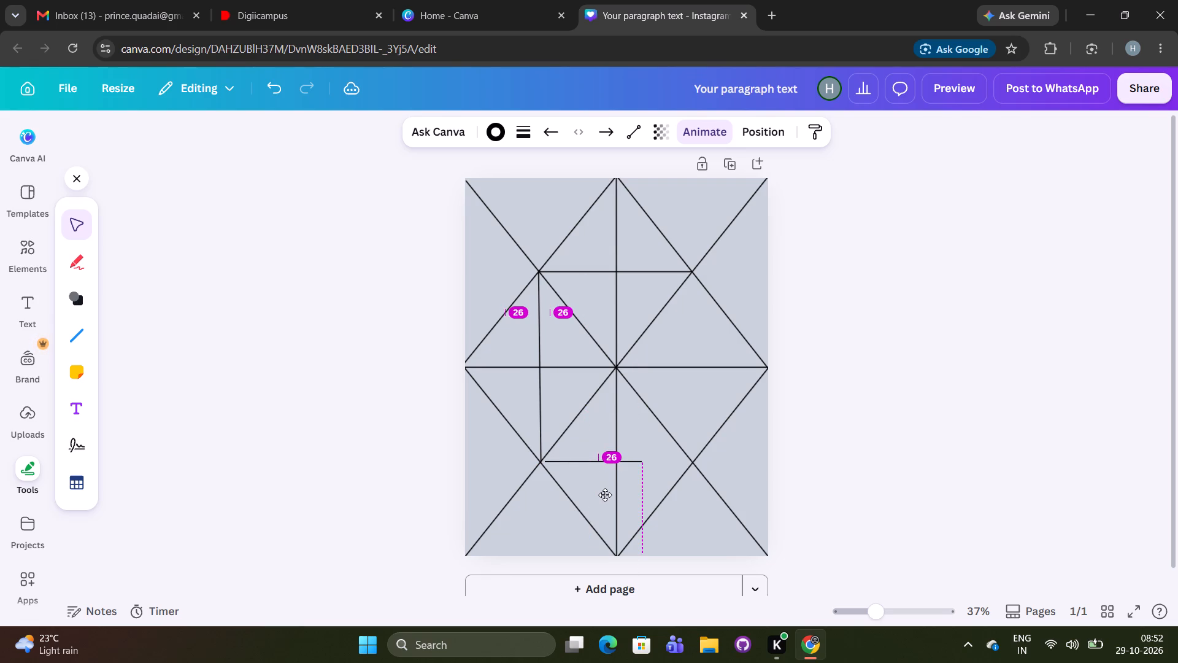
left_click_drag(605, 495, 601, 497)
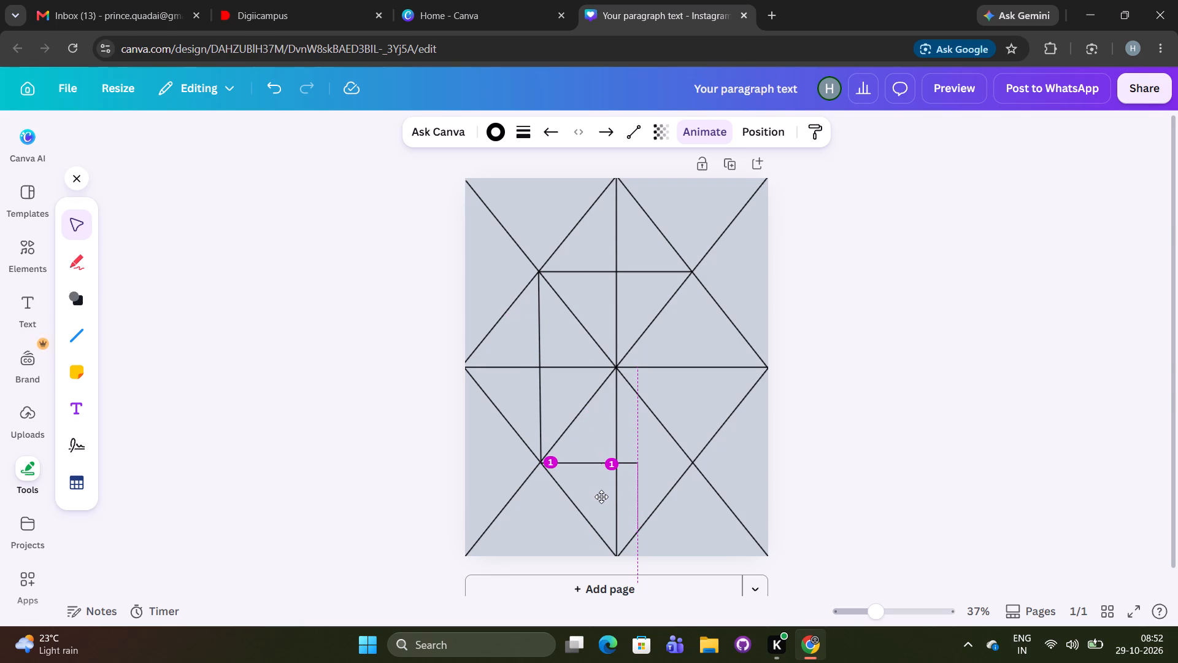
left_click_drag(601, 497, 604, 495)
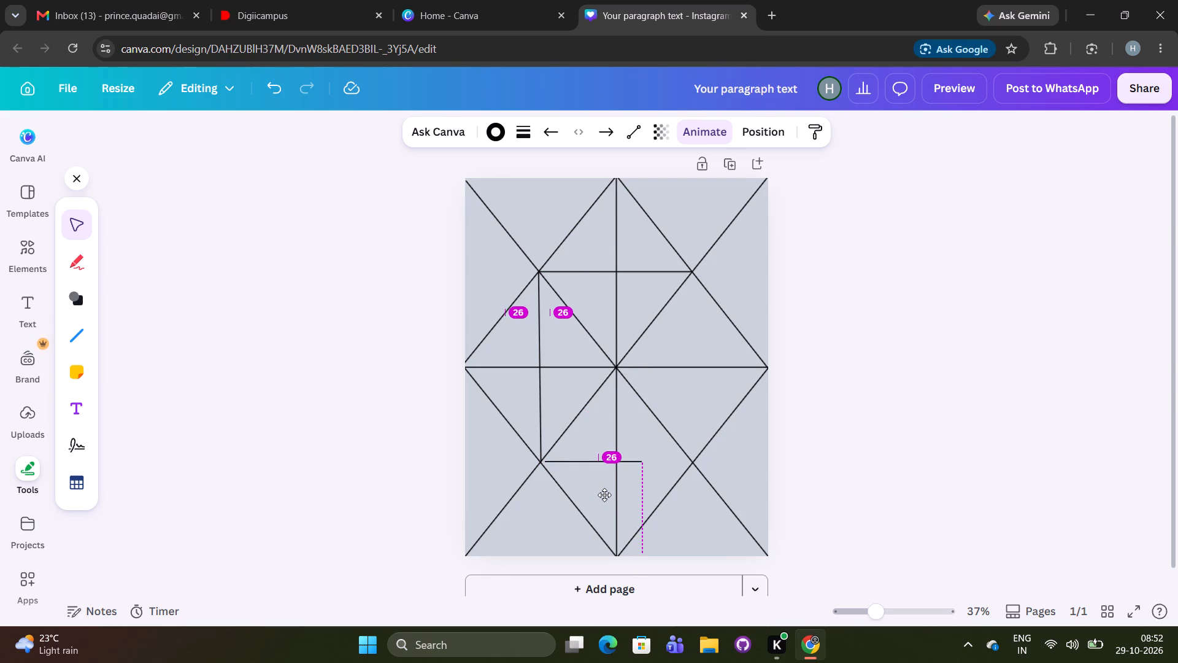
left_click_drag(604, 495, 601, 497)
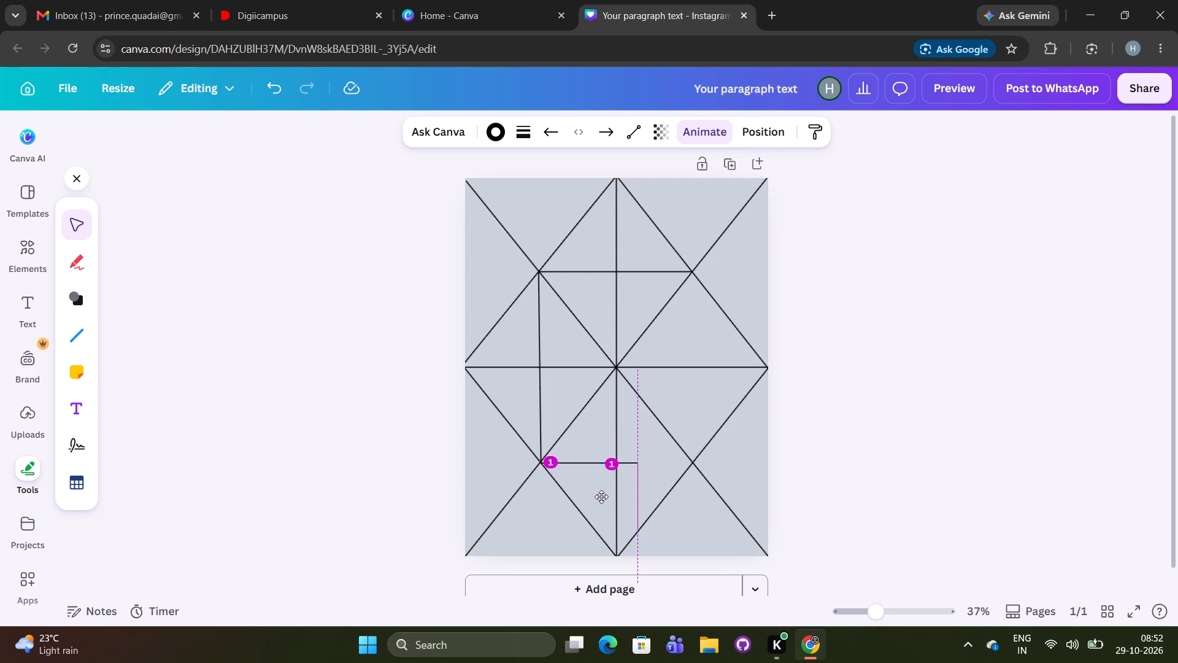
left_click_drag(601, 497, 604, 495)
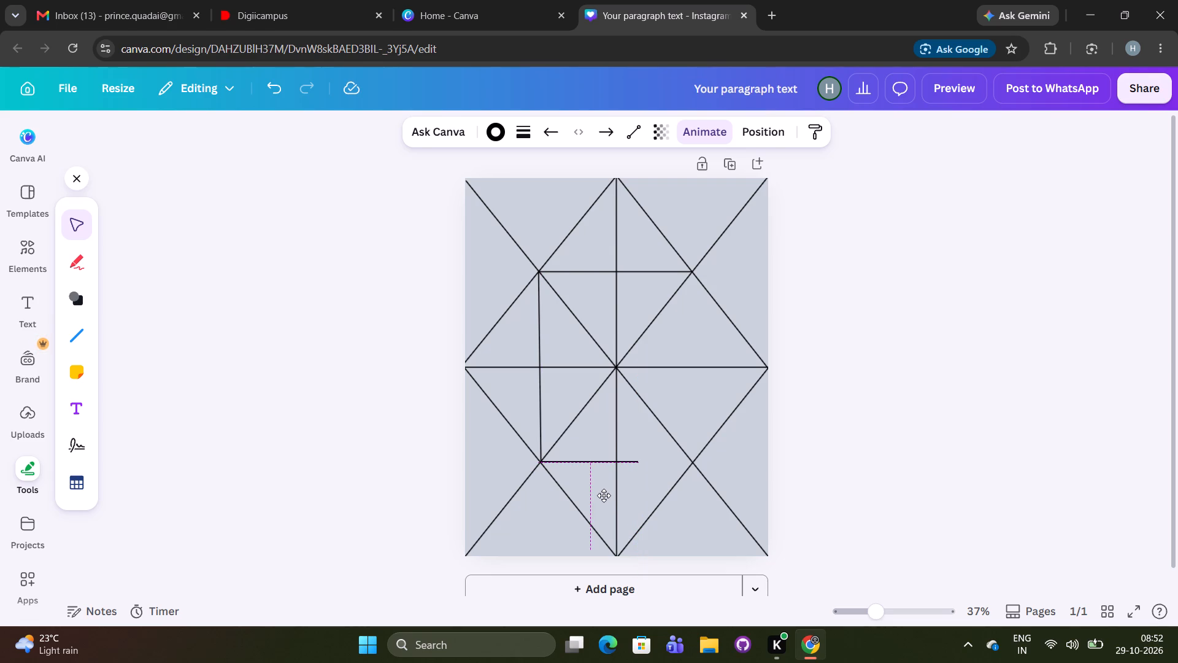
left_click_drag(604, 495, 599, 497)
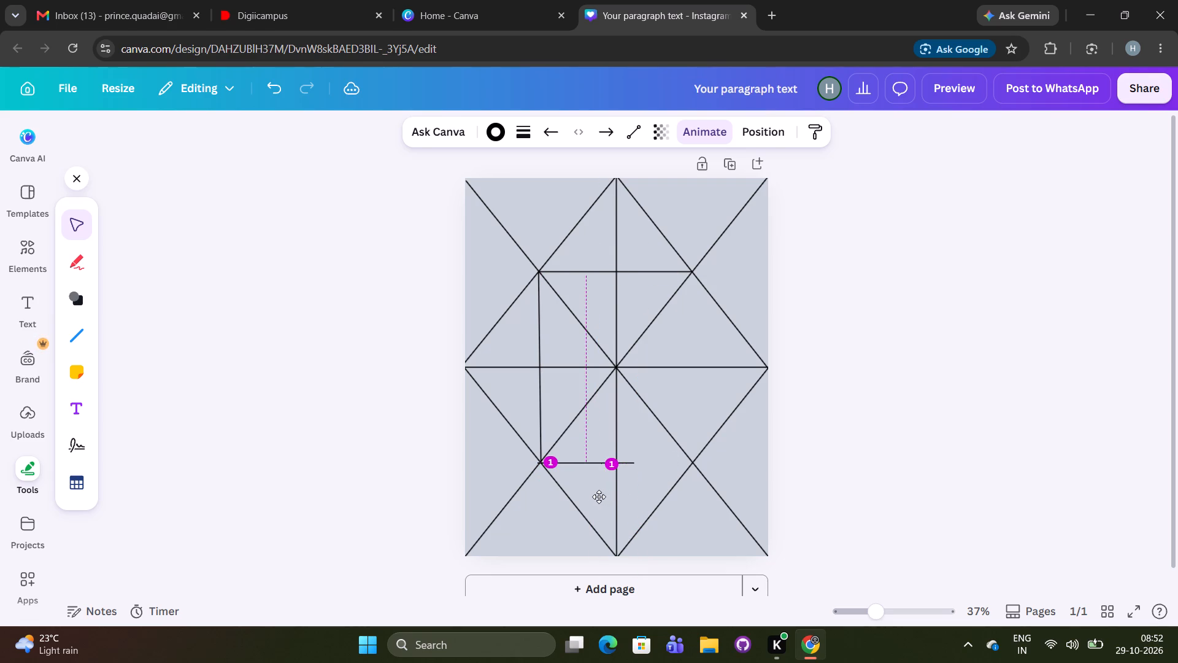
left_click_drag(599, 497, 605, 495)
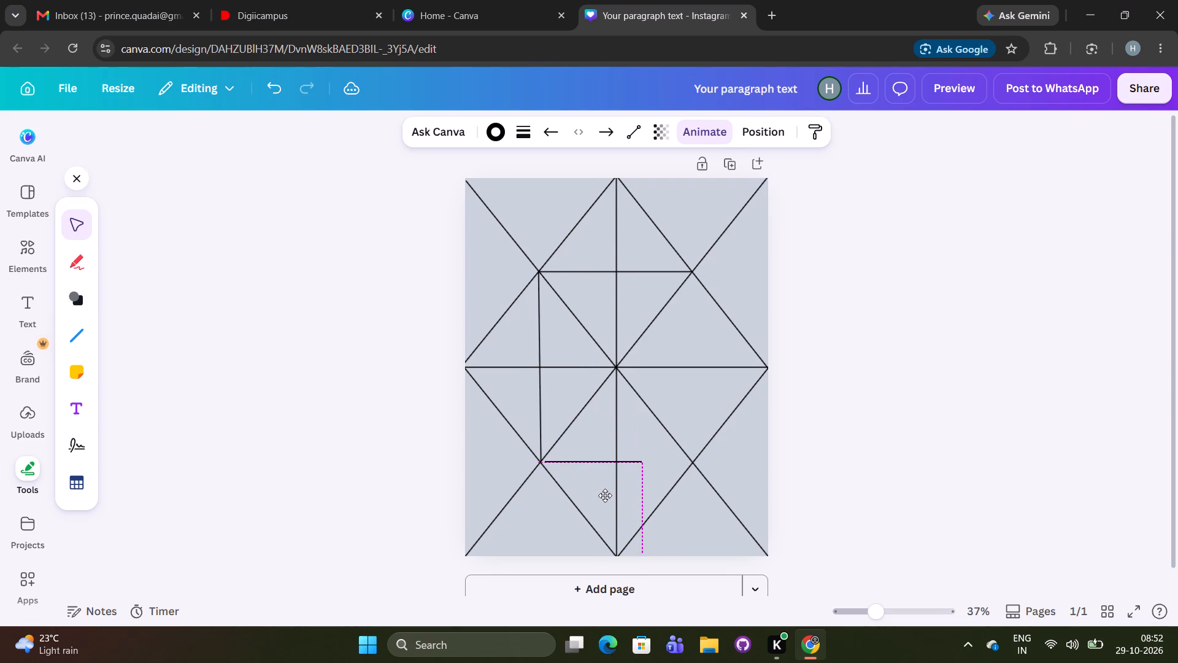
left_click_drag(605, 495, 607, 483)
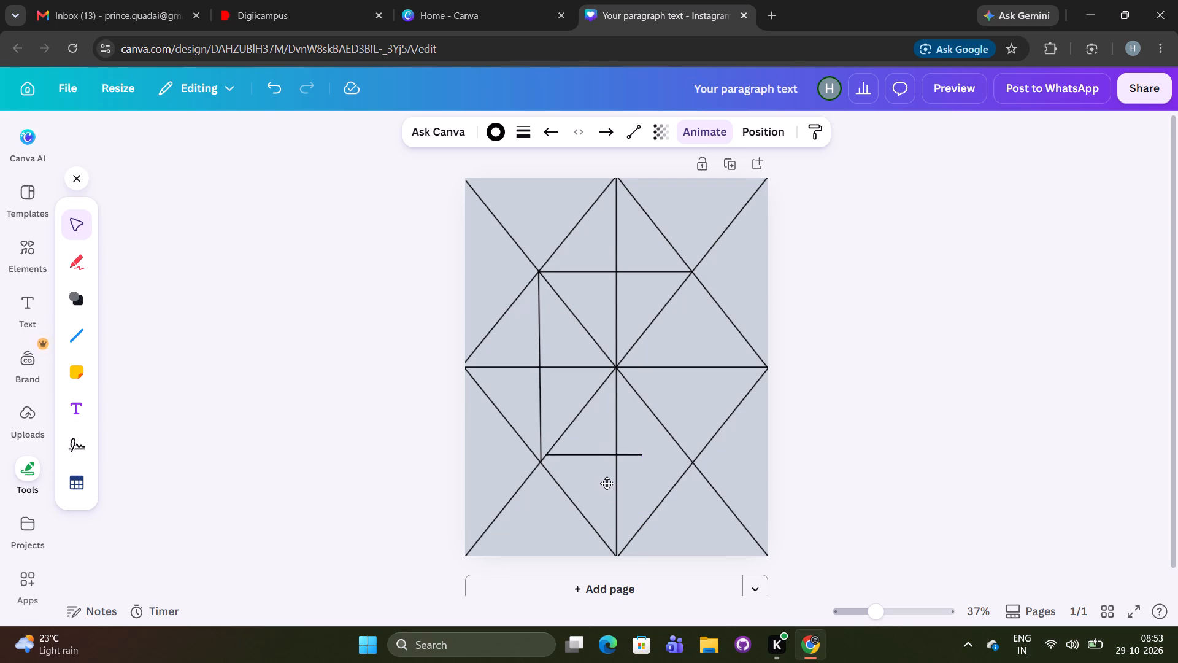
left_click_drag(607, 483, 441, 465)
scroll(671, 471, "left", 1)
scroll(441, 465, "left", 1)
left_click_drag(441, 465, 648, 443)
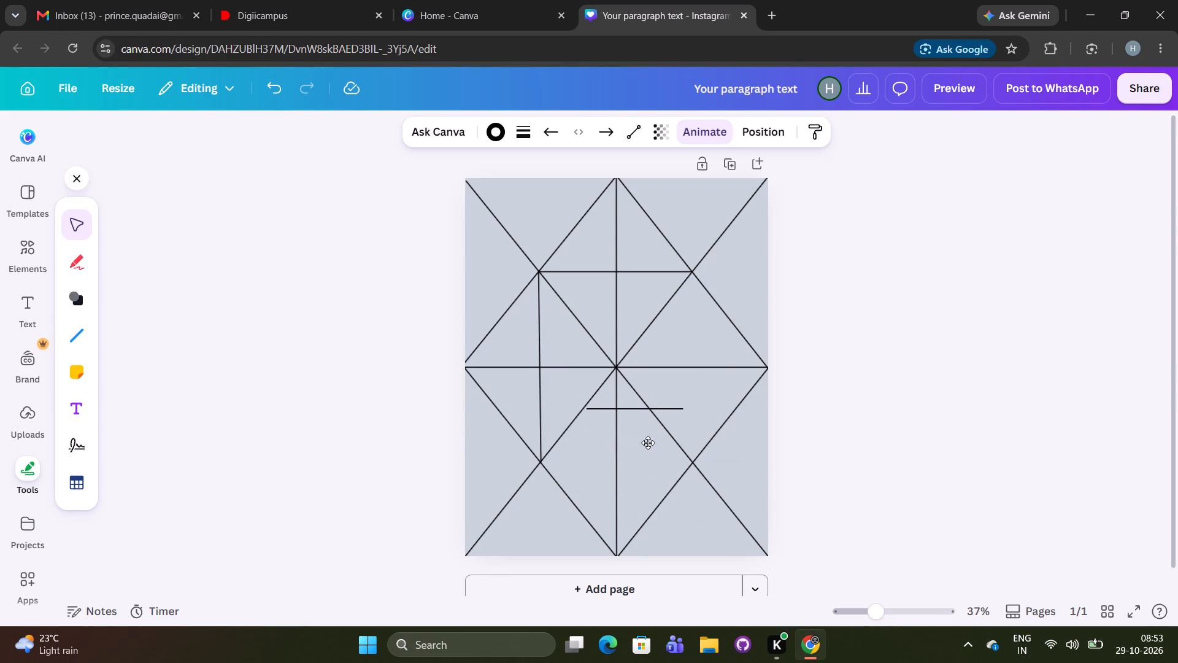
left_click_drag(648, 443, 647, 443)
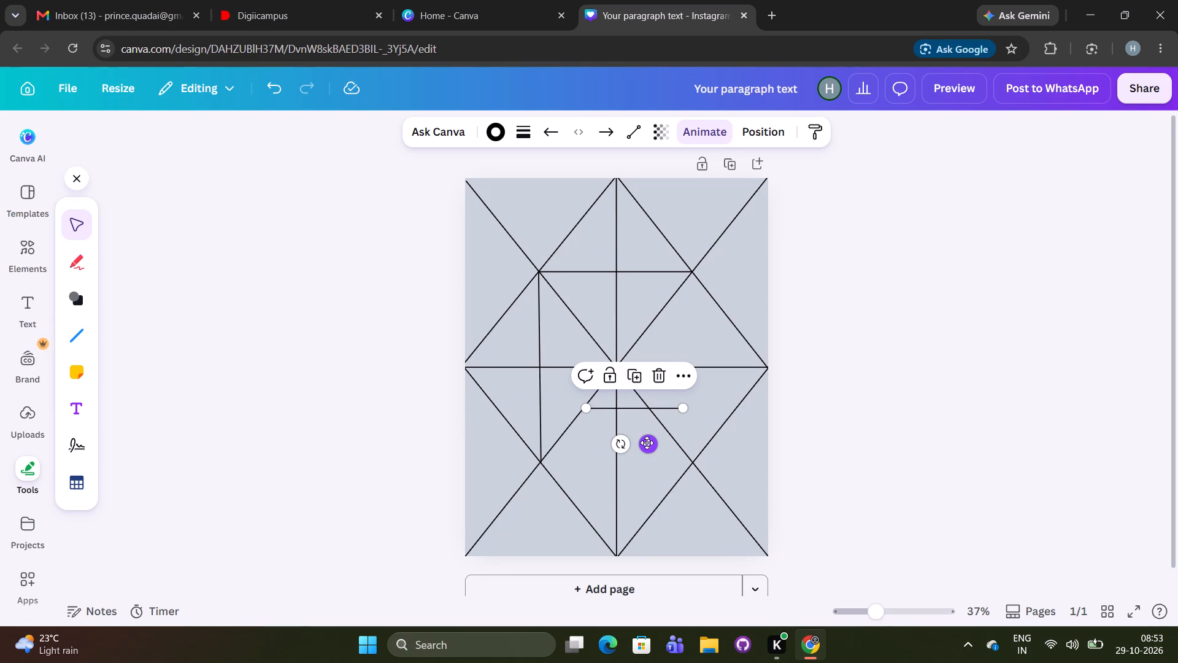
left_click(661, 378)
Add a straight horizontal line and place its left end on the diagonals' crossing in the page's lower-left quarter.
left_click(80, 335)
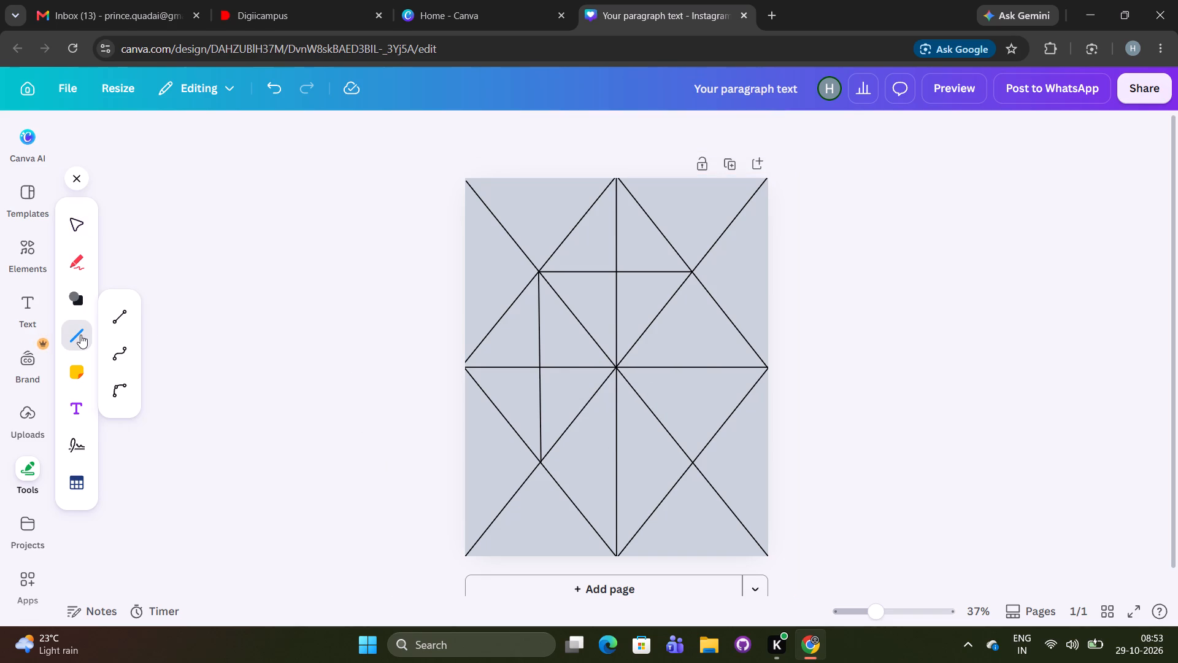
left_click(116, 312)
left_click_drag(628, 402, 620, 484)
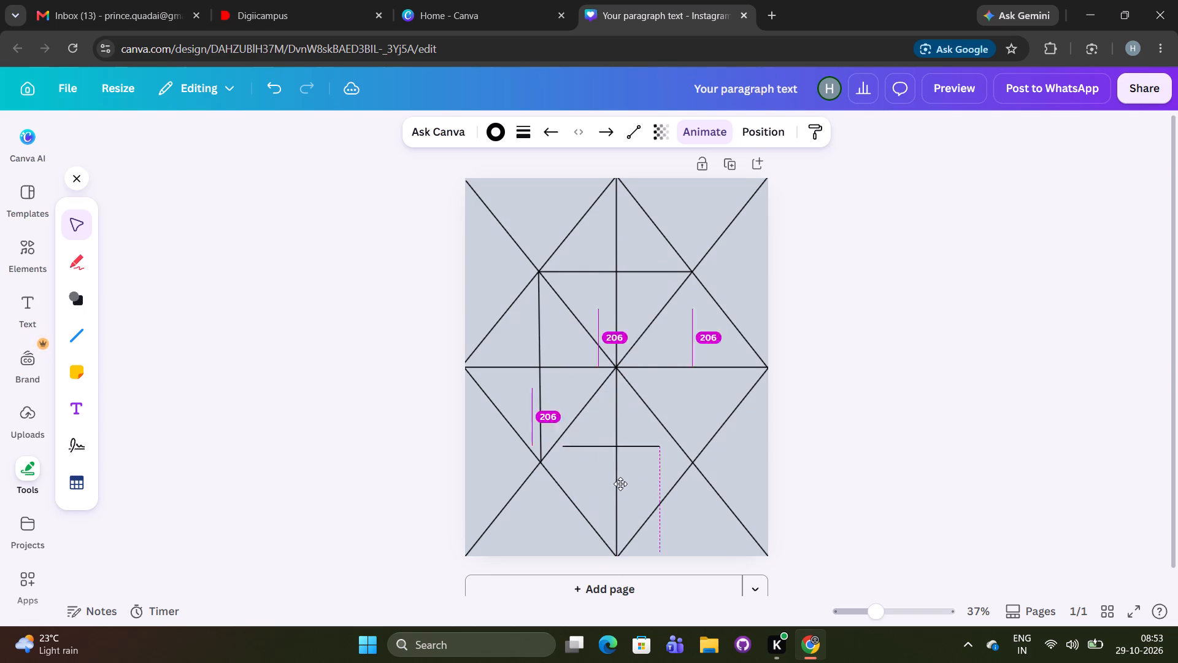
left_click_drag(620, 484, 602, 498)
left_click(602, 498)
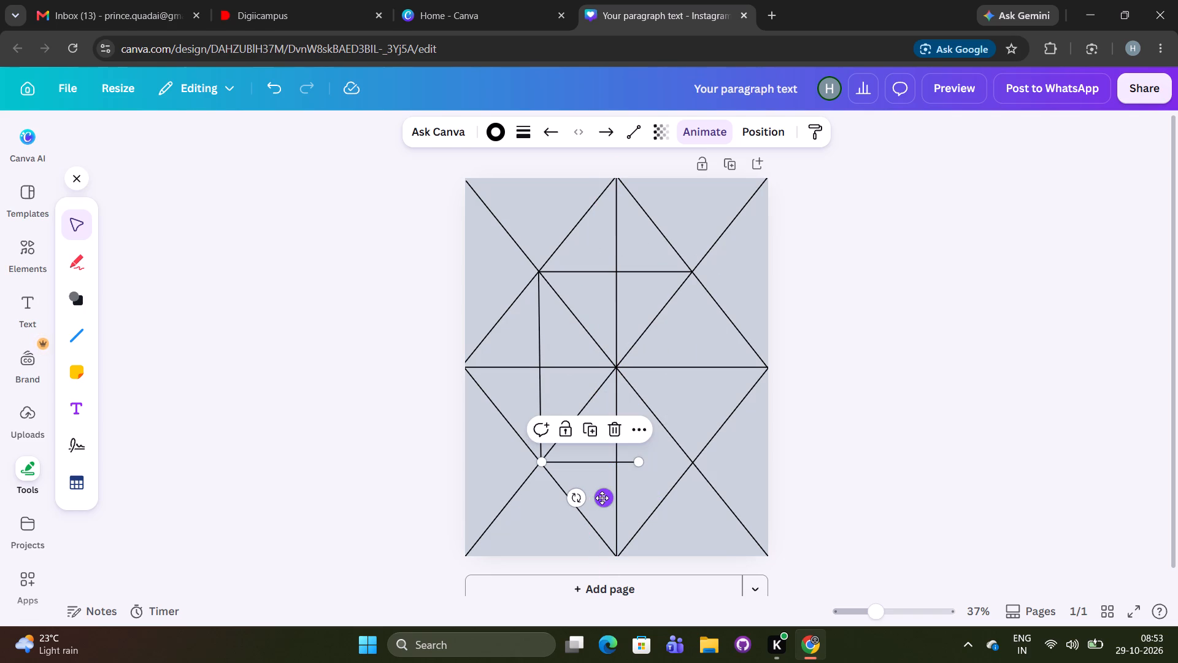
left_click(635, 496)
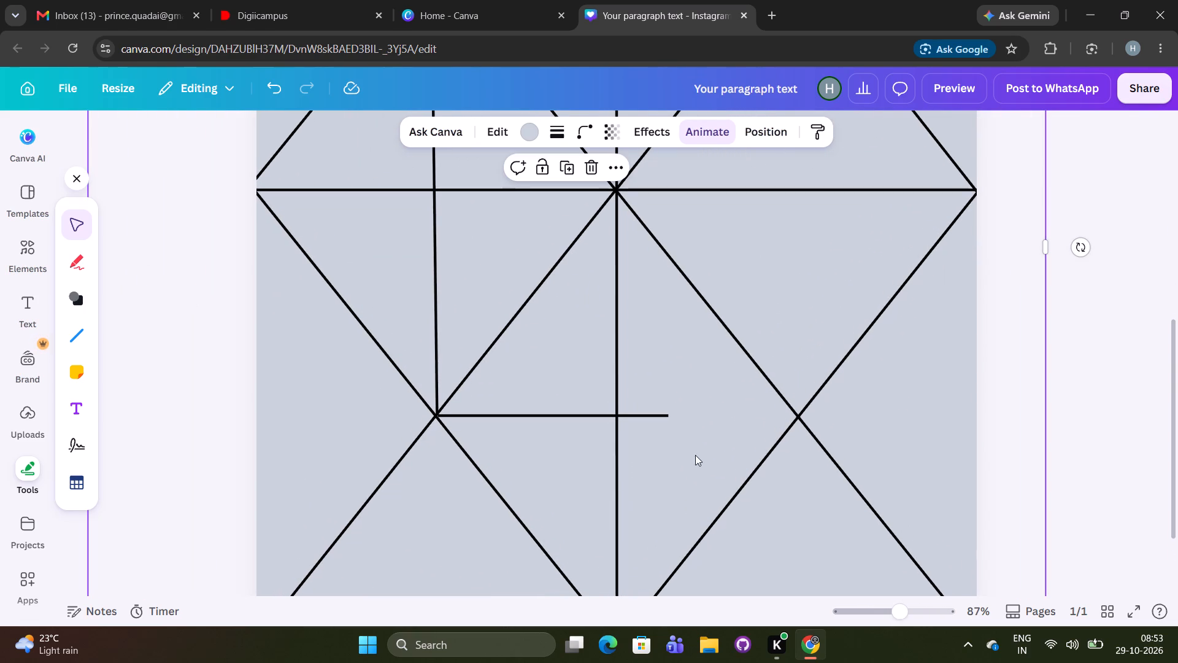
Extend the new horizontal line's right end to the diagonals' crossing in the page's lower-right quarter.
left_click(653, 417)
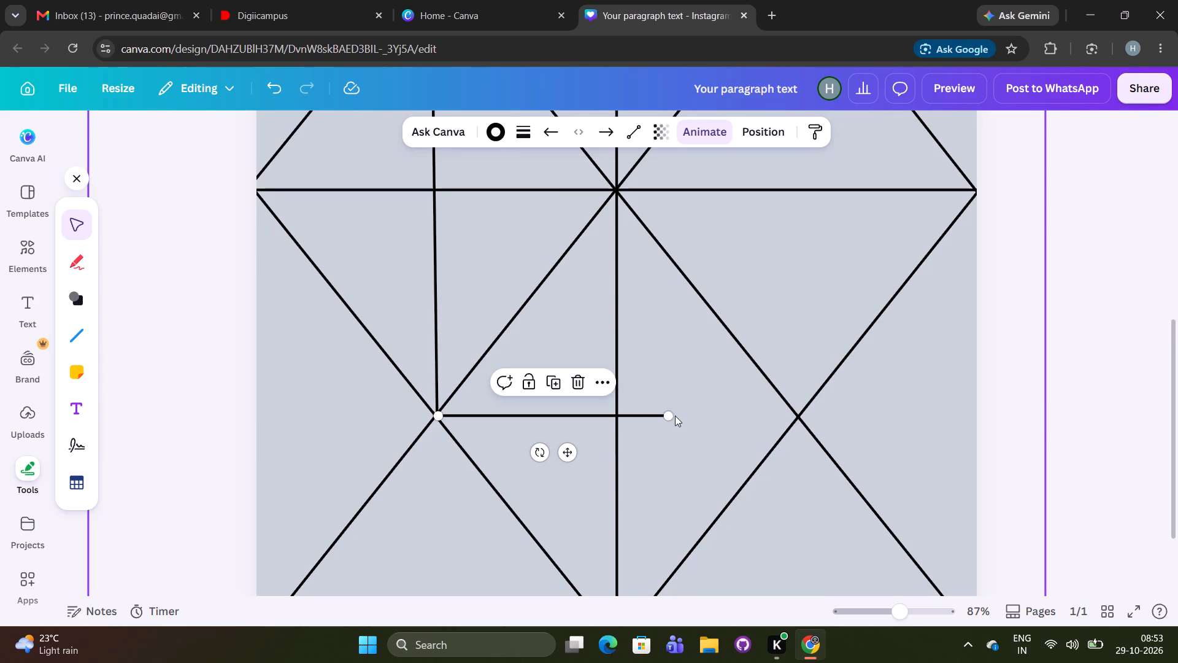
left_click_drag(671, 416, 767, 423)
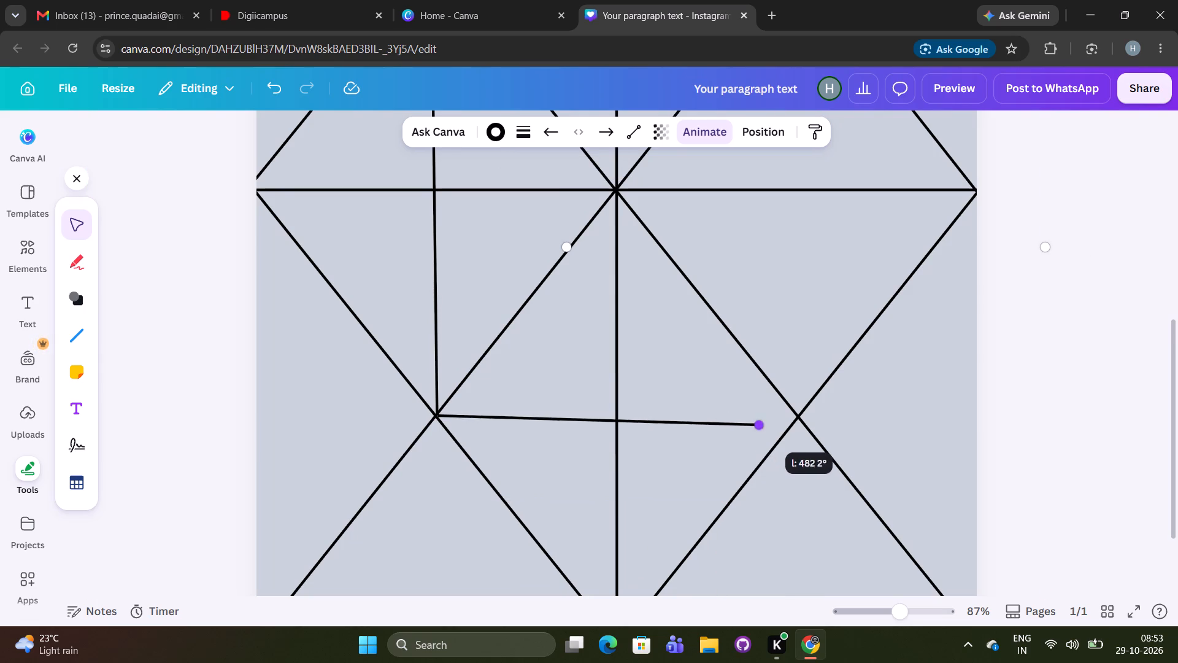
left_click_drag(767, 423, 804, 417)
left_click(877, 403)
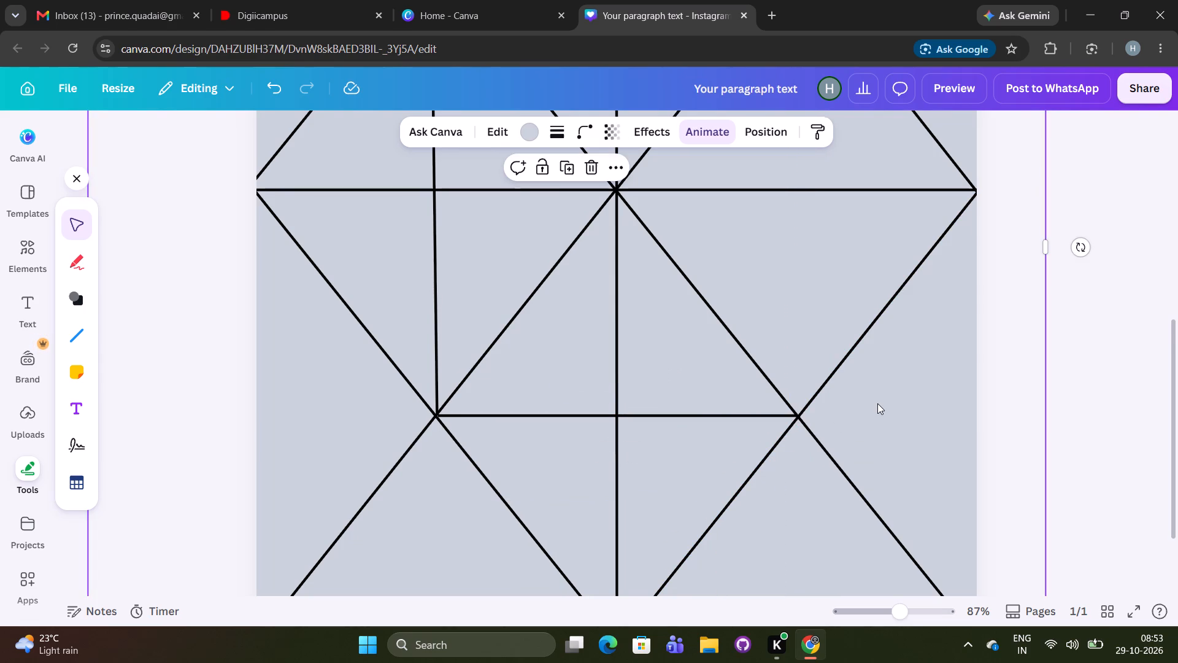
Nudge the lower horizontal line down once to align its ends with the lower-left and lower-right crossings.
left_click(744, 409)
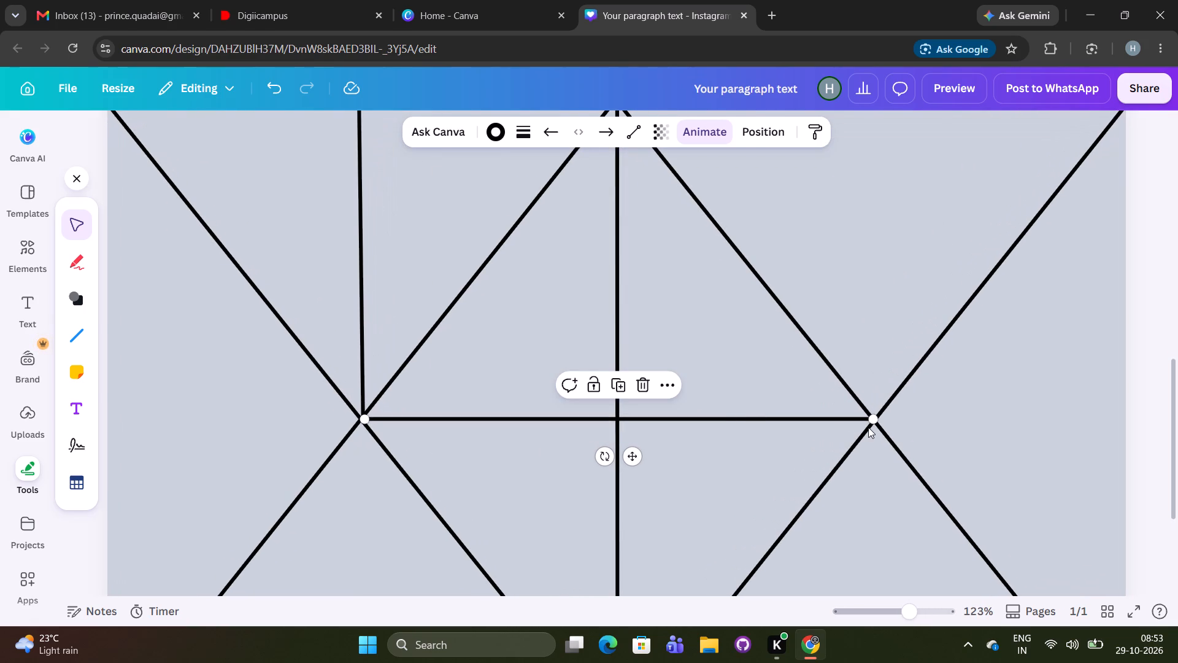
key("Down")
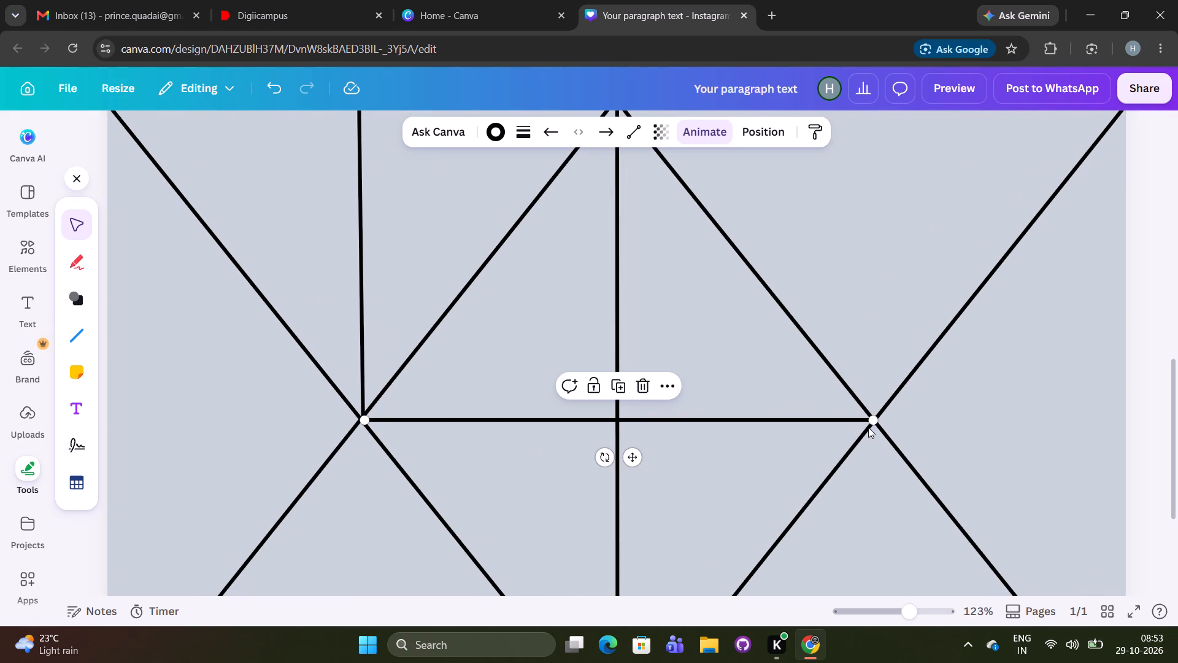
Nudge the lower horizontal line left once so its ends meet the lower-left and lower-right crossings.
left_click(990, 384)
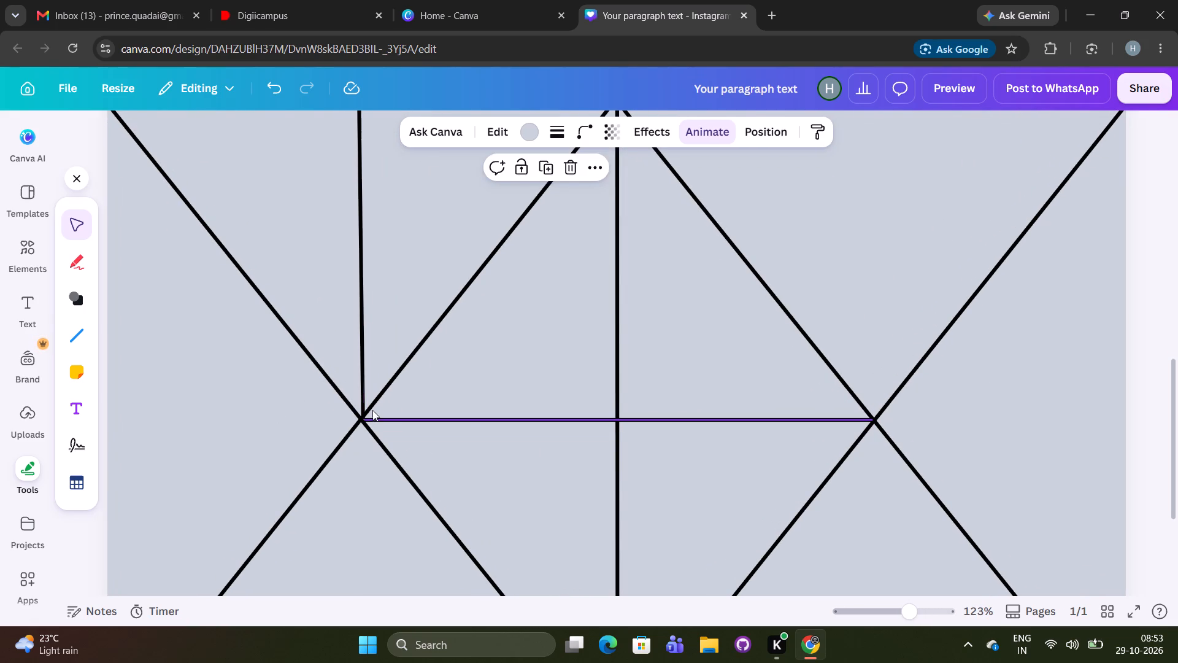
left_click(377, 415)
key("Left")
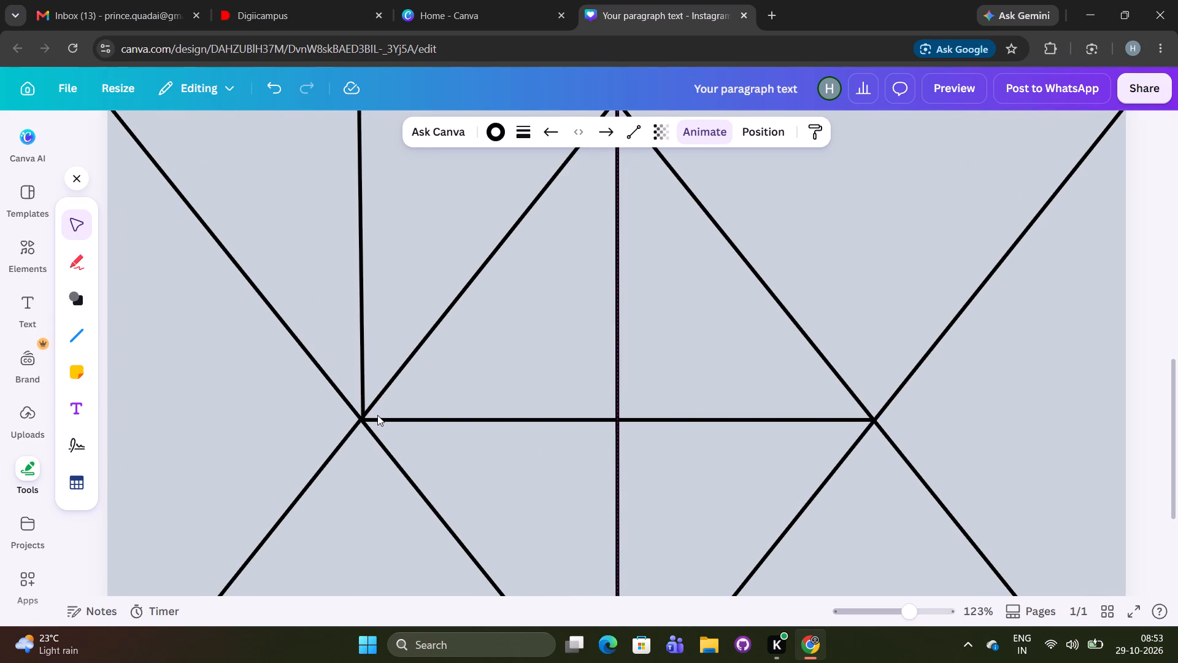
left_click(926, 437)
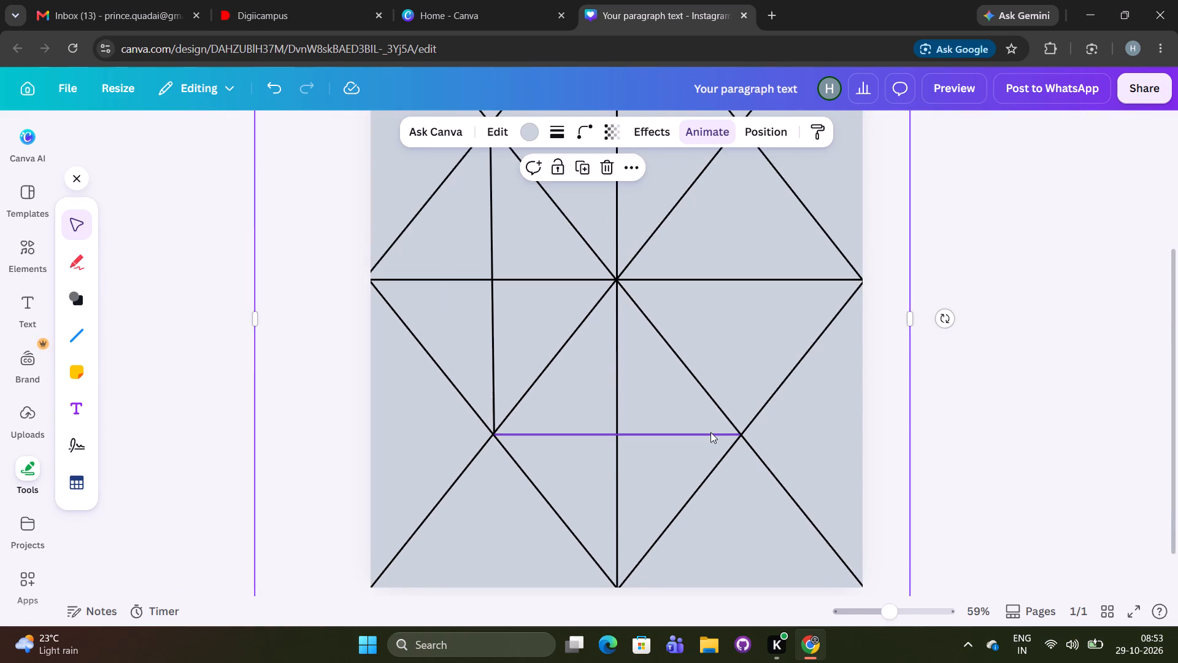
Lock the horizontal line joining the lower-left and lower-right crossings.
left_click(707, 433)
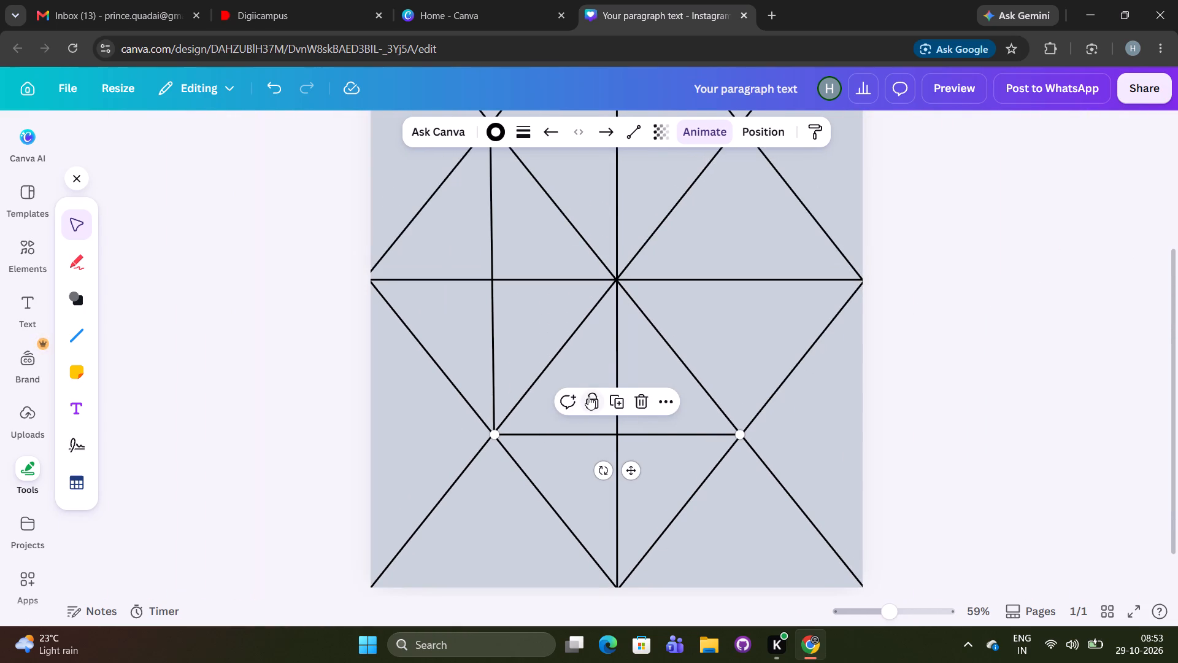
left_click(588, 396)
left_click(1020, 423)
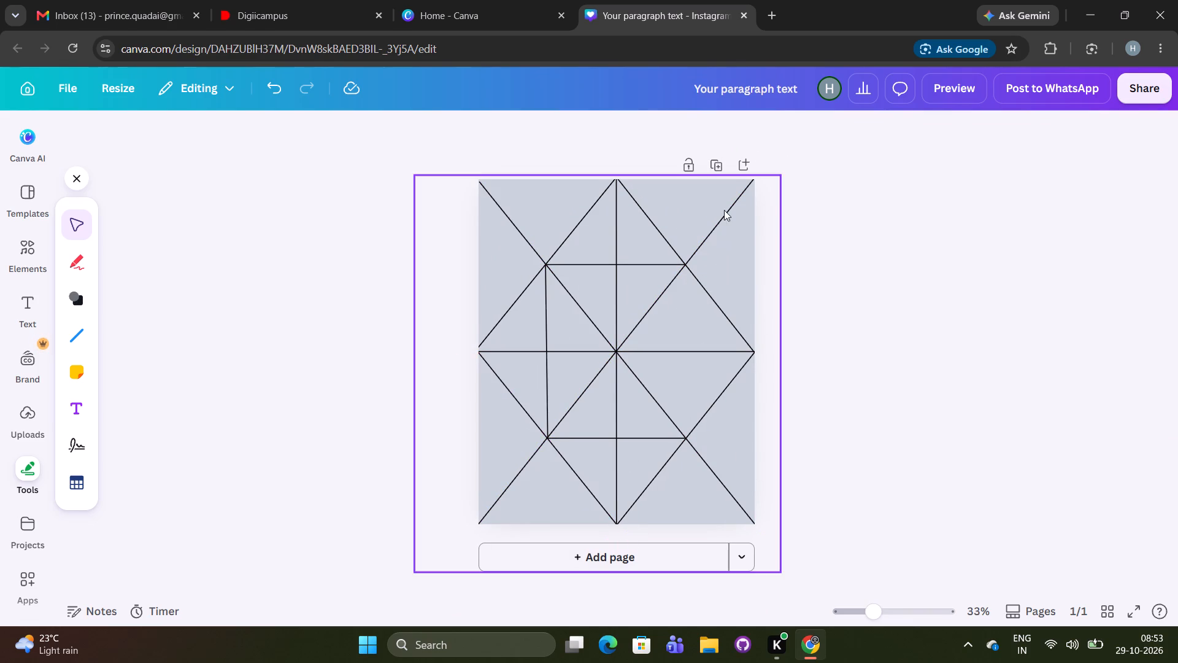
Add a straight line, rotate it to vertical and place its top end on the diagonals' crossing in the page's upper-right quarter.
left_click(75, 344)
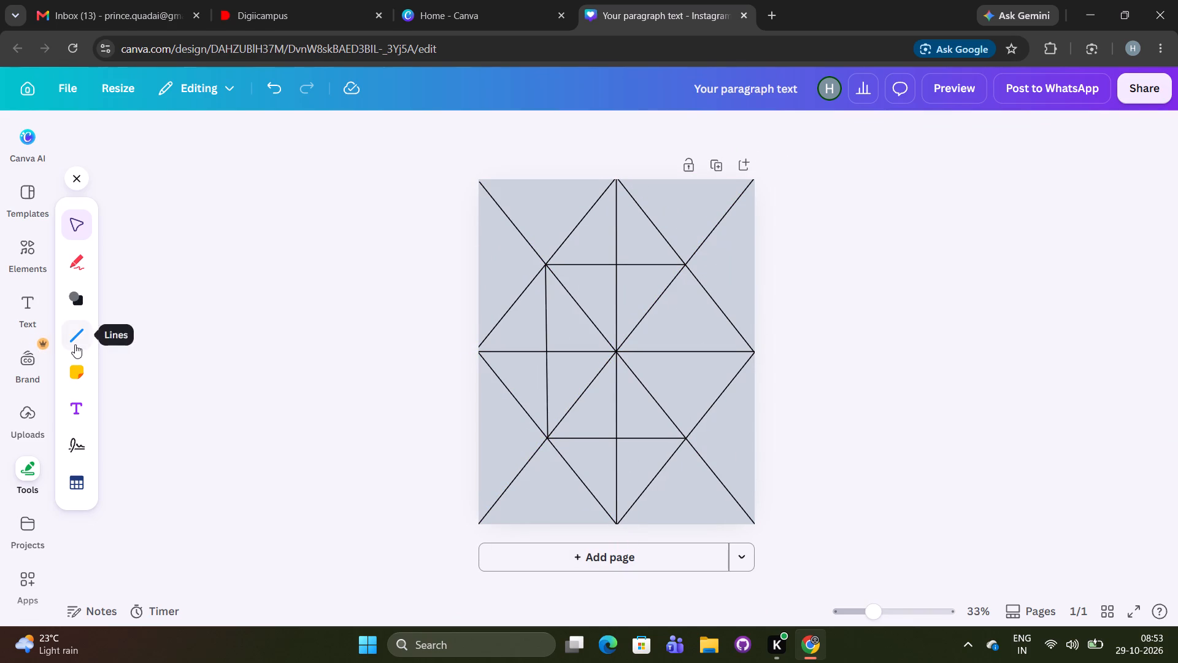
left_click(115, 317)
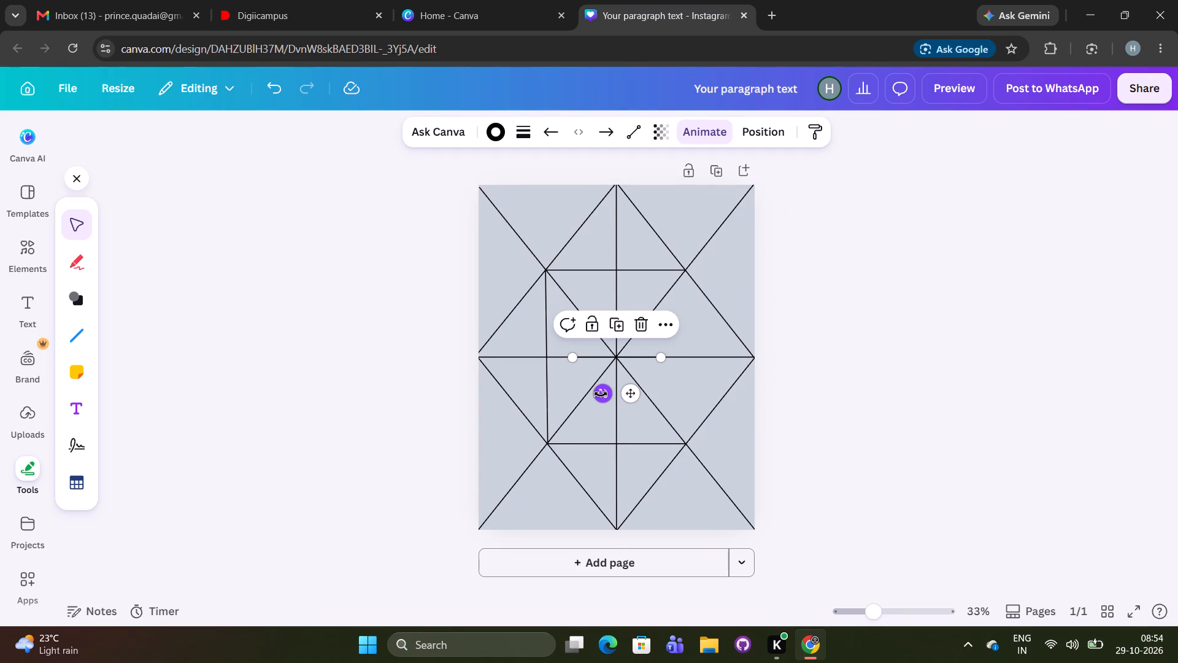
left_click_drag(601, 394, 934, 402)
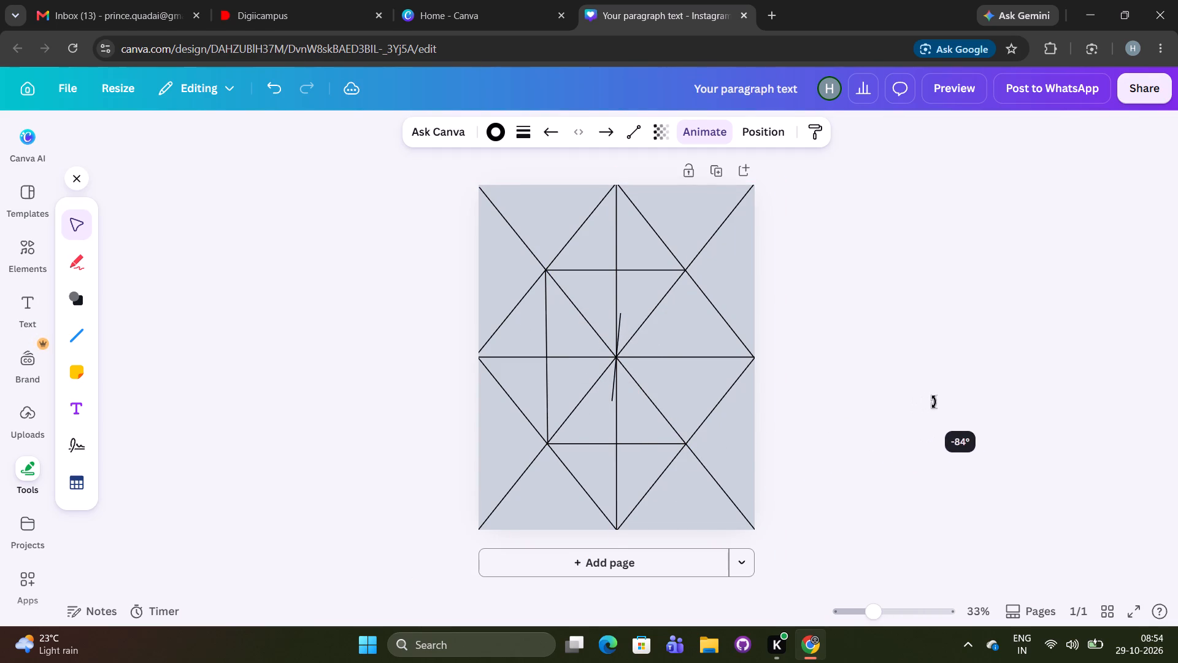
left_click_drag(934, 402, 1007, 403)
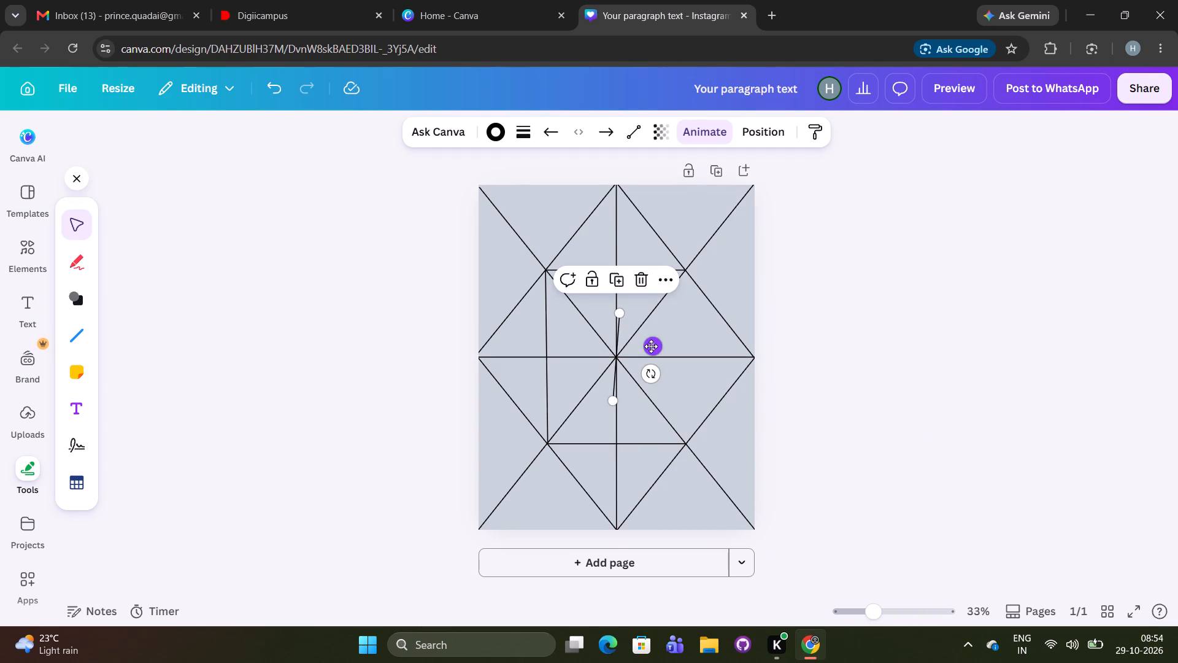
left_click_drag(651, 346, 718, 309)
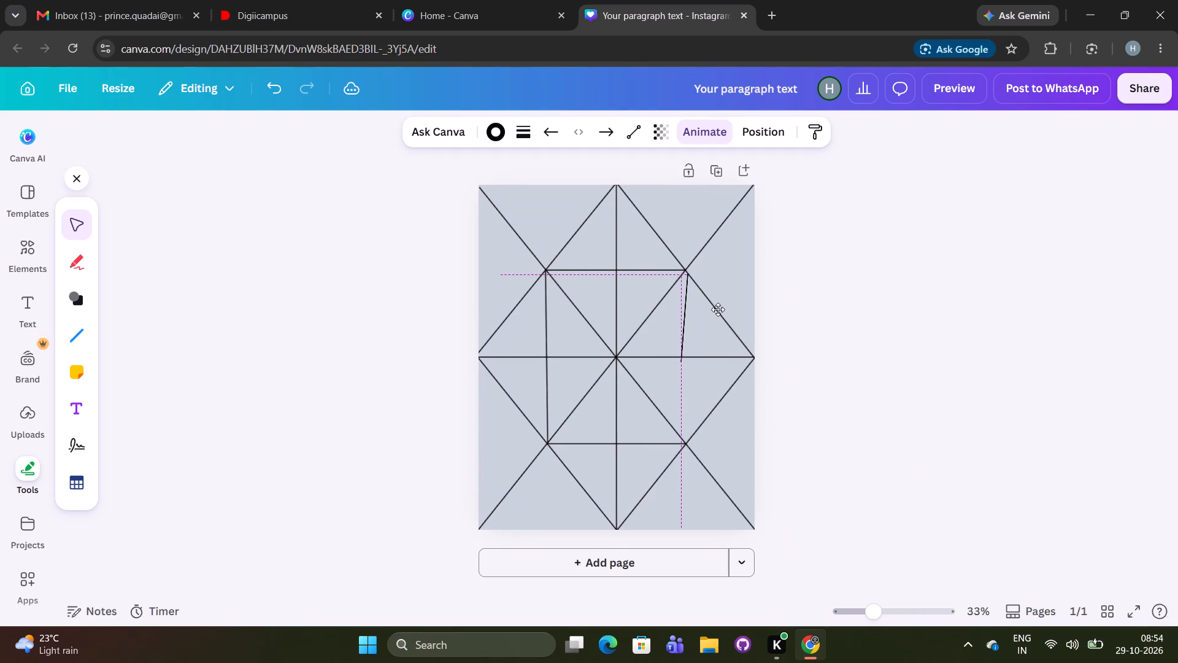
left_click_drag(718, 309, 716, 309)
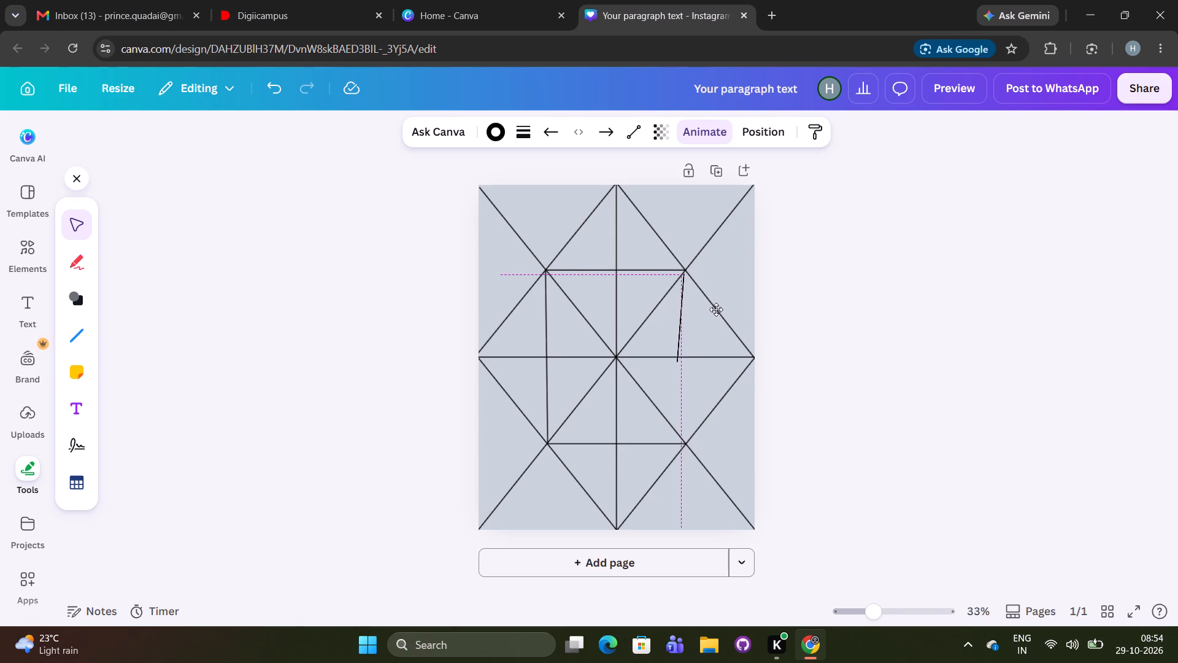
left_click_drag(716, 309, 719, 304)
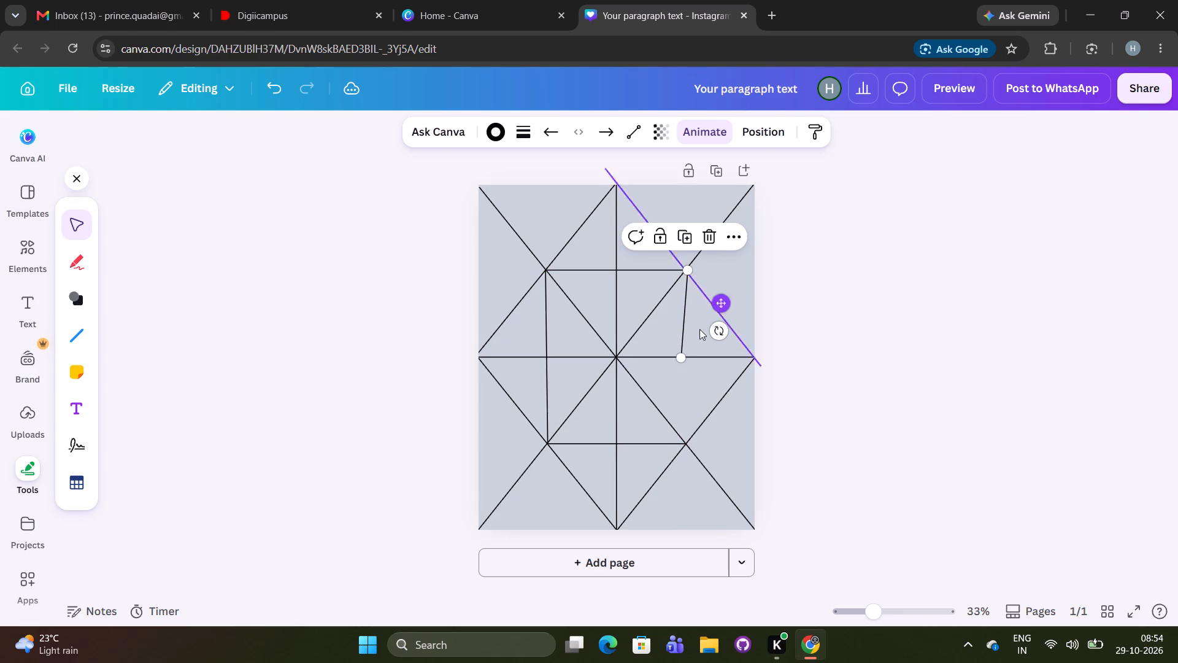
left_click_drag(723, 331, 729, 331)
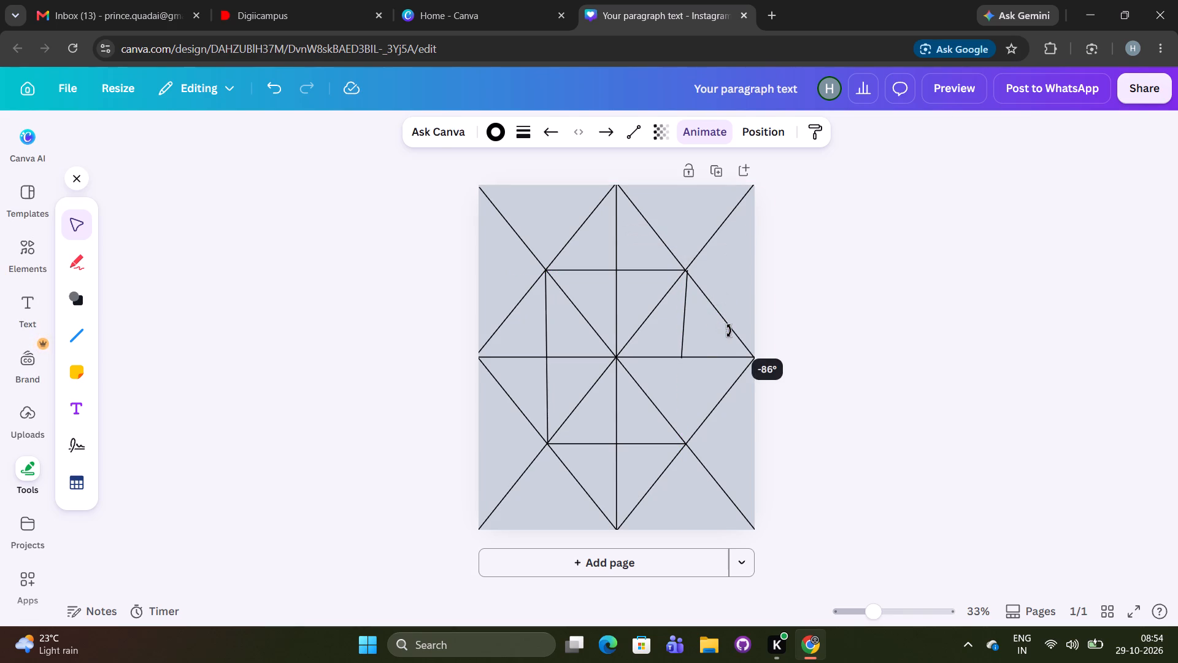
left_click_drag(729, 331, 739, 329)
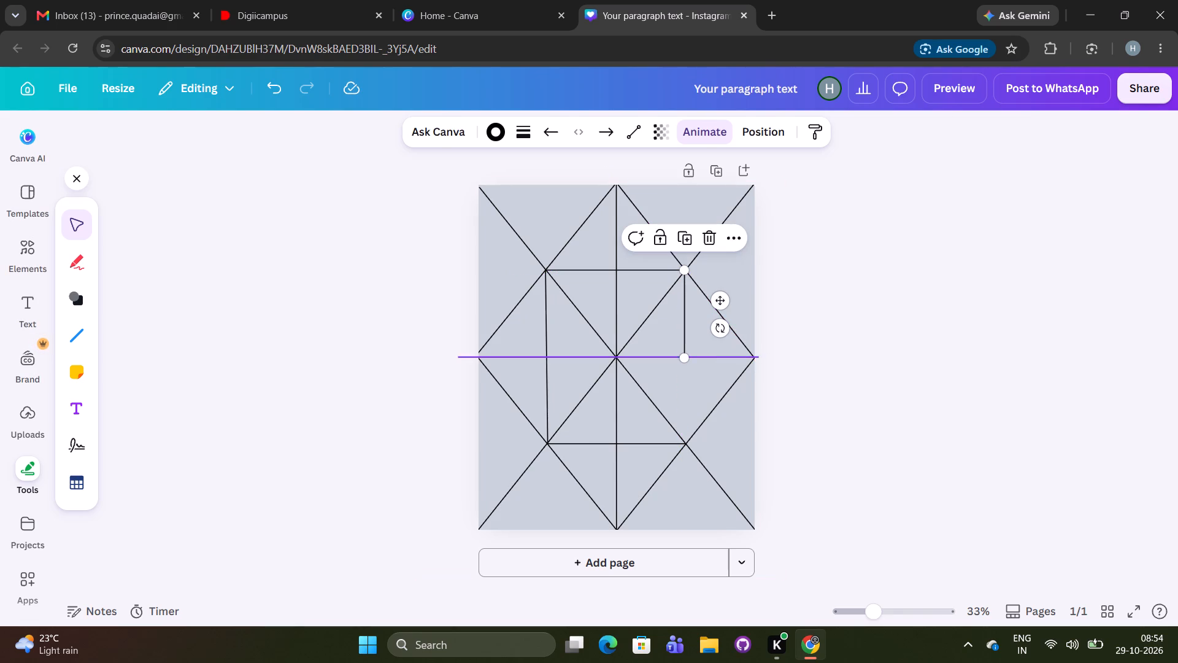
Extend the new vertical line's bottom end to the diagonals' crossing in the page's lower-right quarter.
left_click_drag(683, 360, 689, 440)
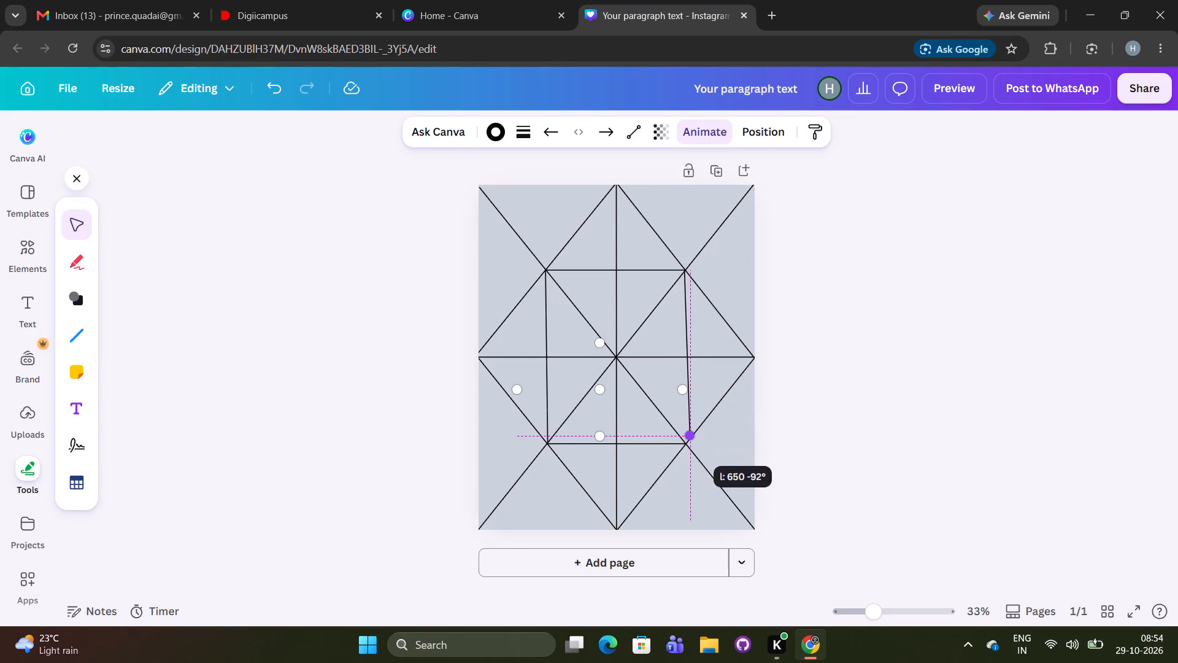
left_click_drag(689, 440, 685, 446)
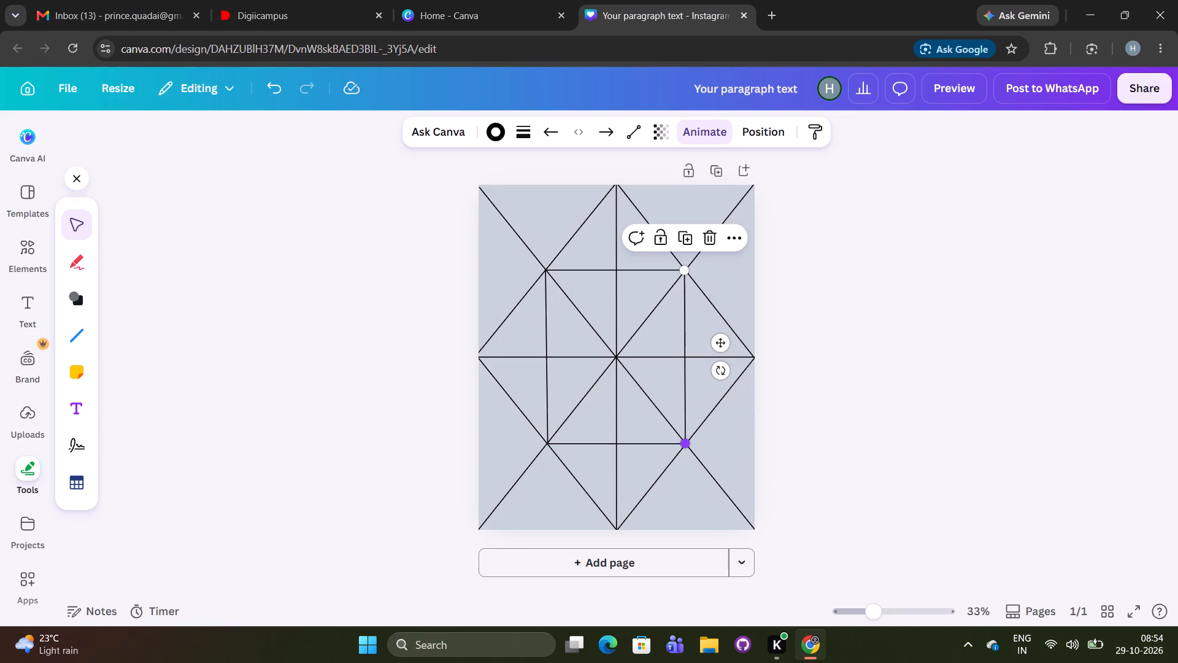
left_click(852, 402)
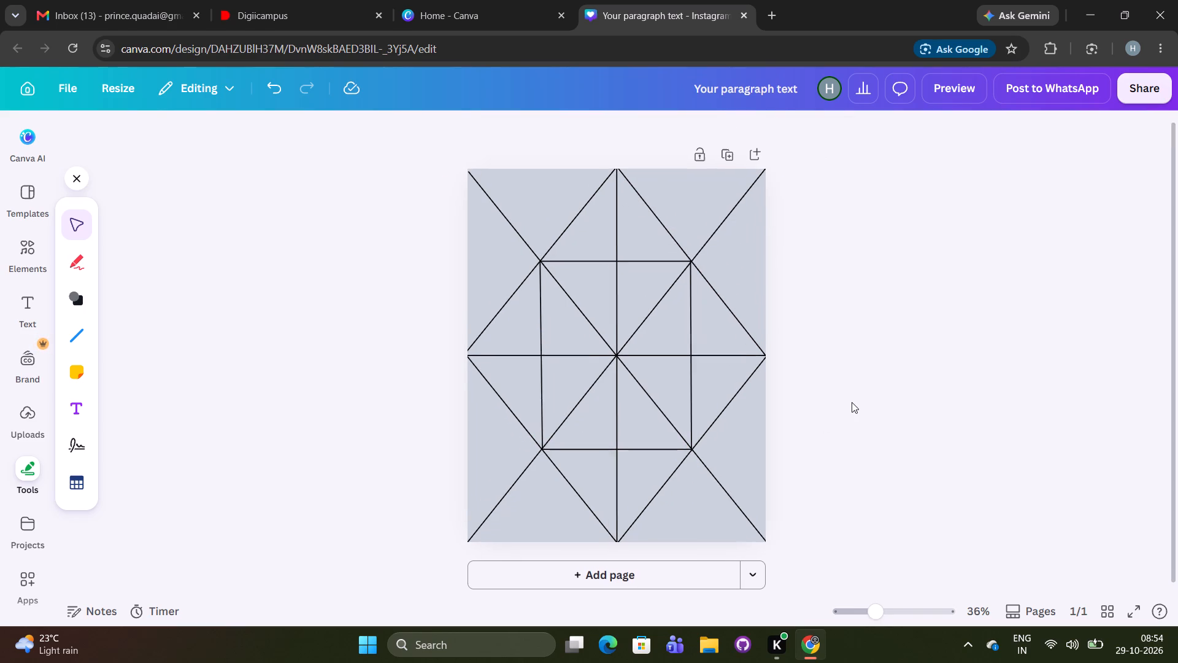
Lock the vertical line joining the upper-right and lower-right crossings.
left_click(706, 390)
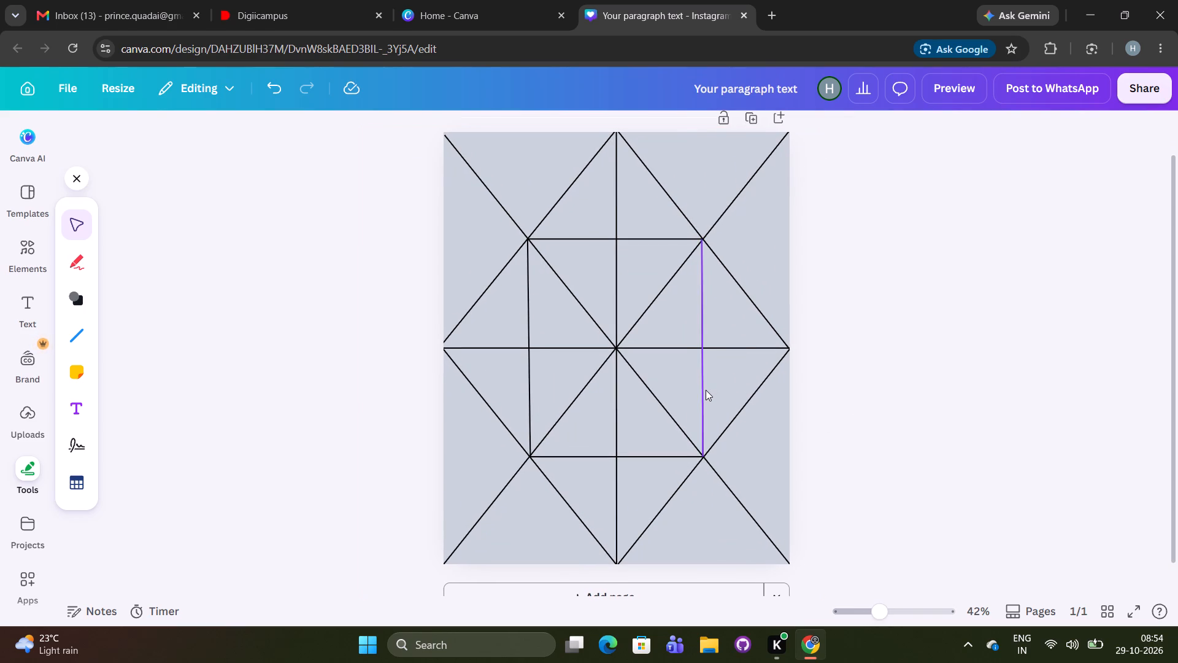
left_click(674, 203)
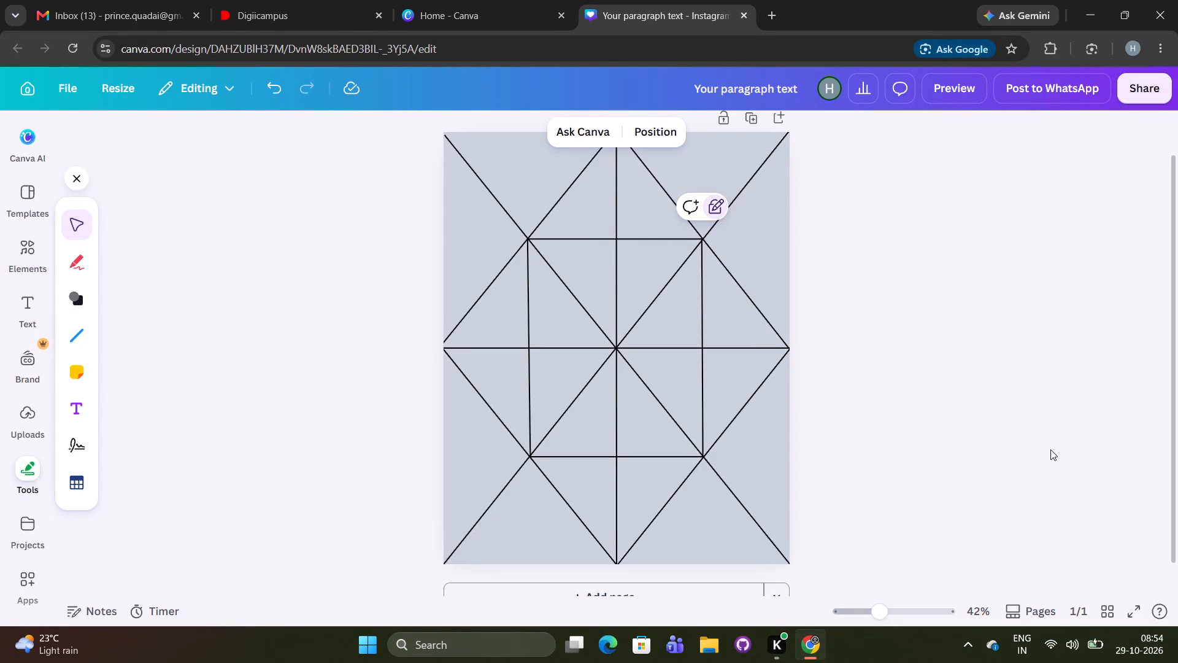
left_click(1050, 449)
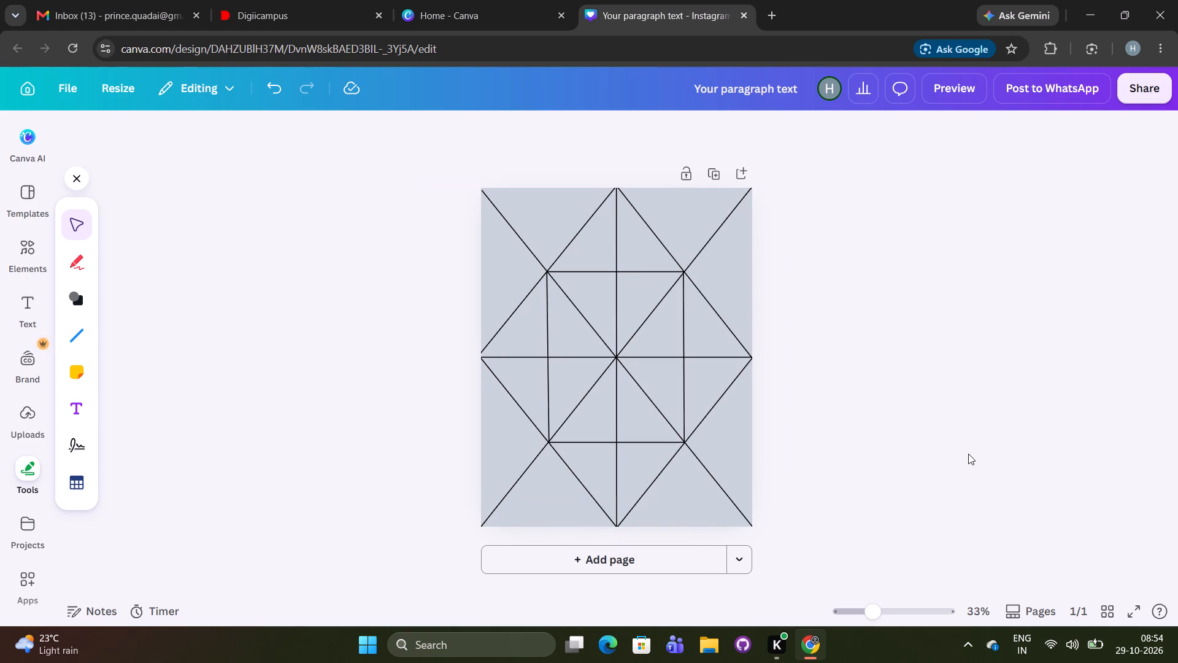
Add a straight line, tilt it up to the right and place its lower end where the inner rectangle's left side meets the horizontal centre line.
left_click(66, 344)
left_click(119, 319)
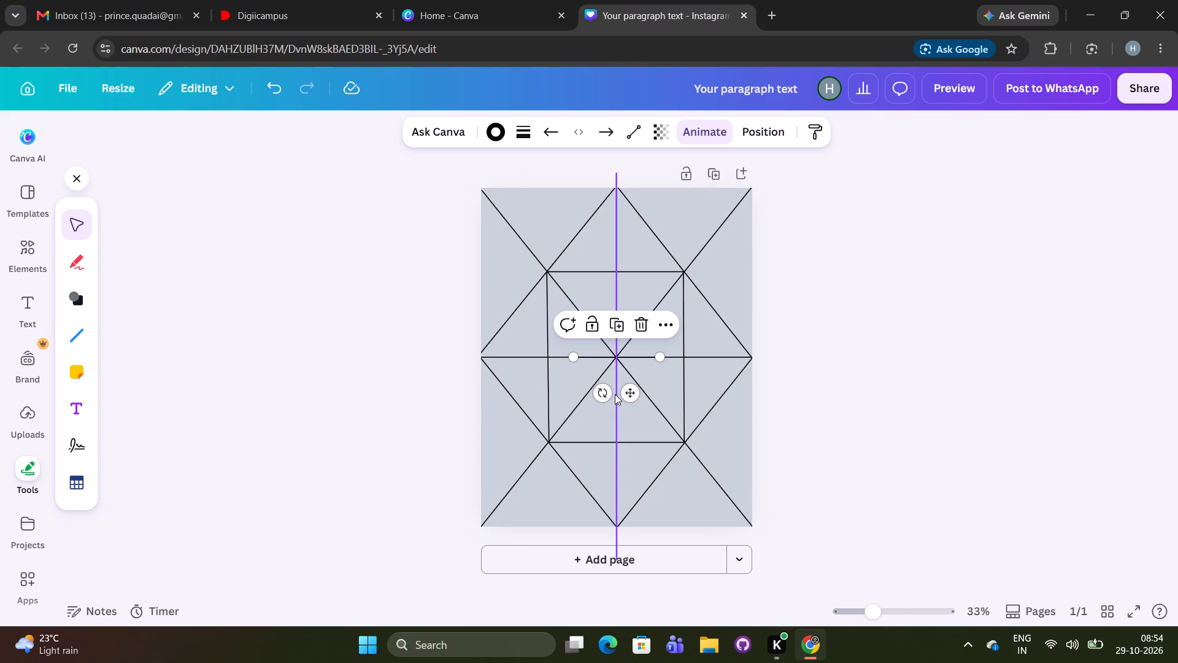
left_click_drag(594, 396, 661, 425)
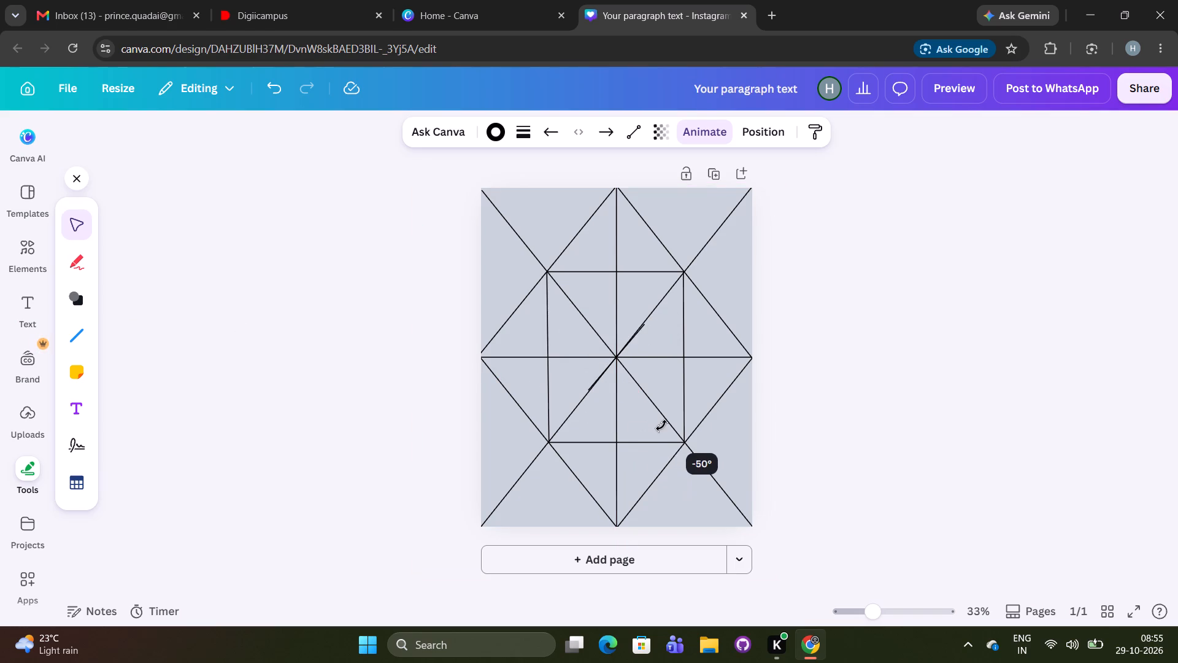
left_click_drag(661, 425, 639, 425)
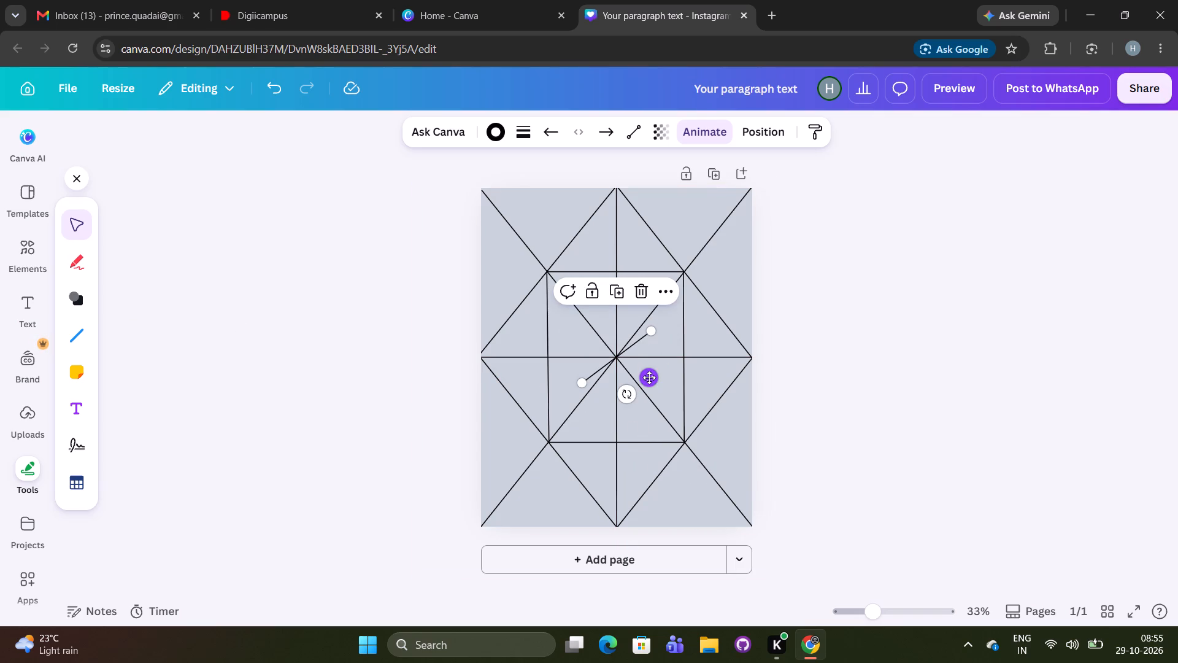
left_click_drag(649, 378, 612, 335)
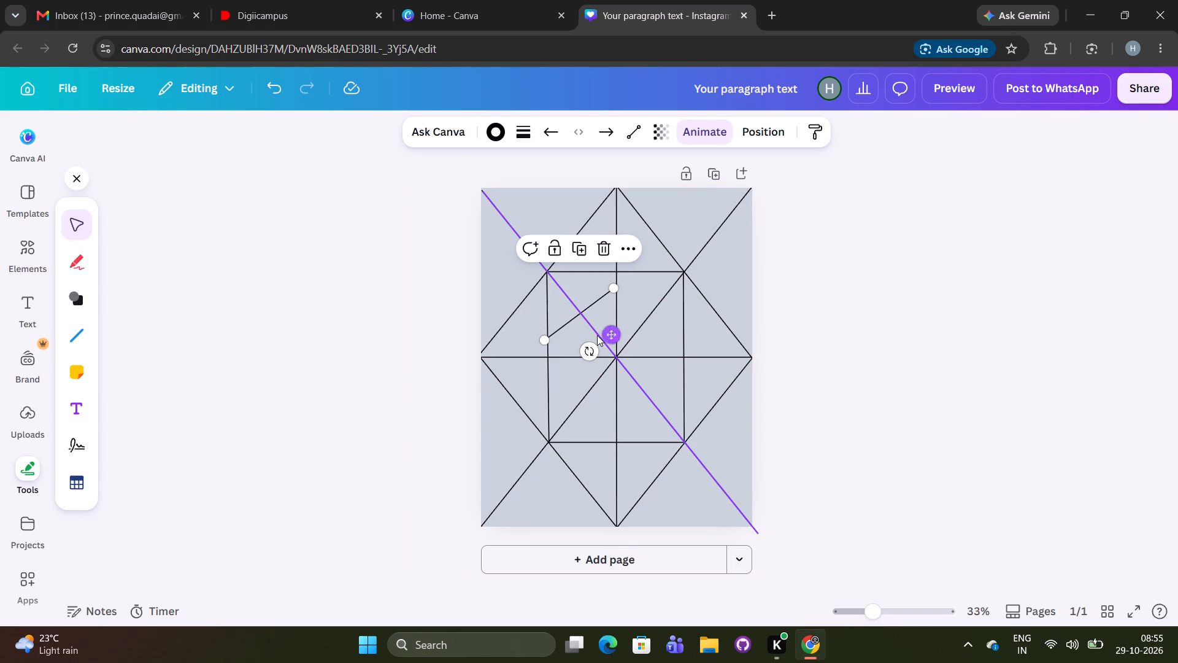
left_click_drag(593, 351, 629, 369)
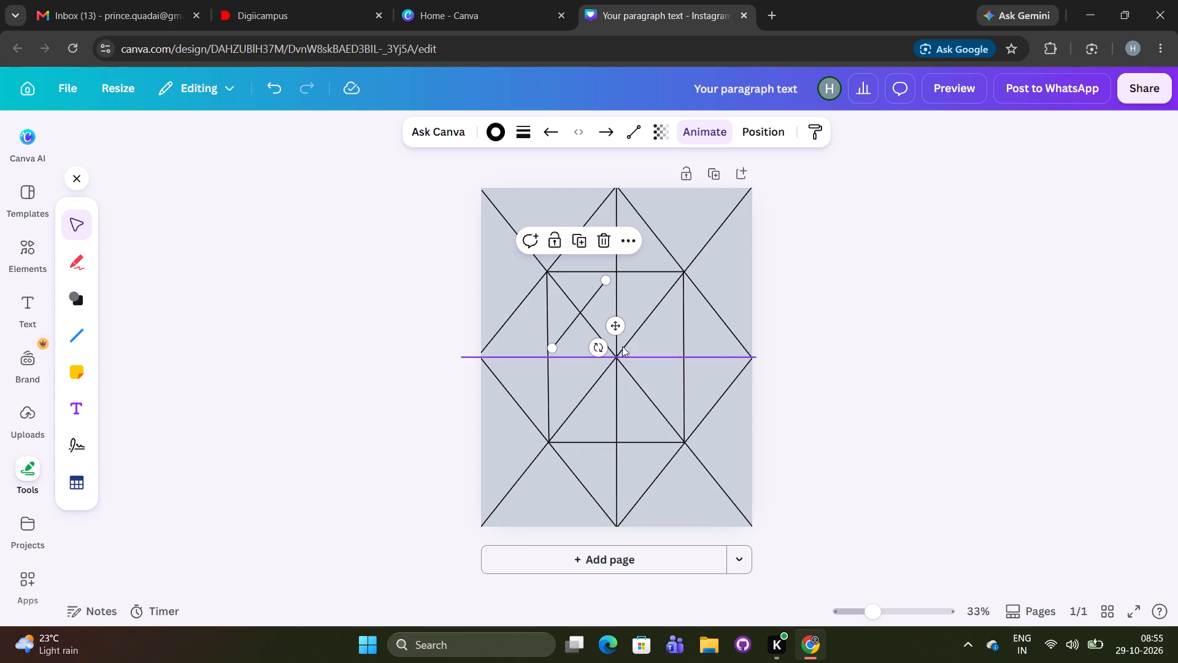
left_click_drag(618, 333, 614, 341)
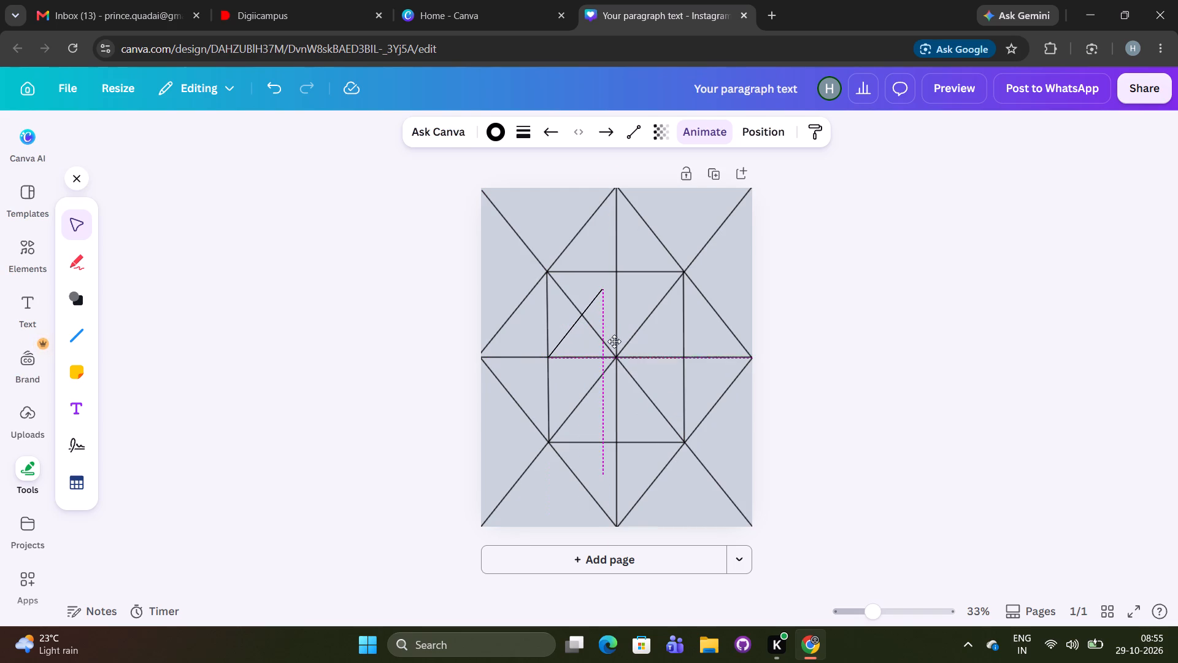
left_click_drag(614, 341, 614, 341)
Extend the new diagonal's upper end to the midpoint of the inner rectangle's top side.
left_click_drag(602, 292, 618, 277)
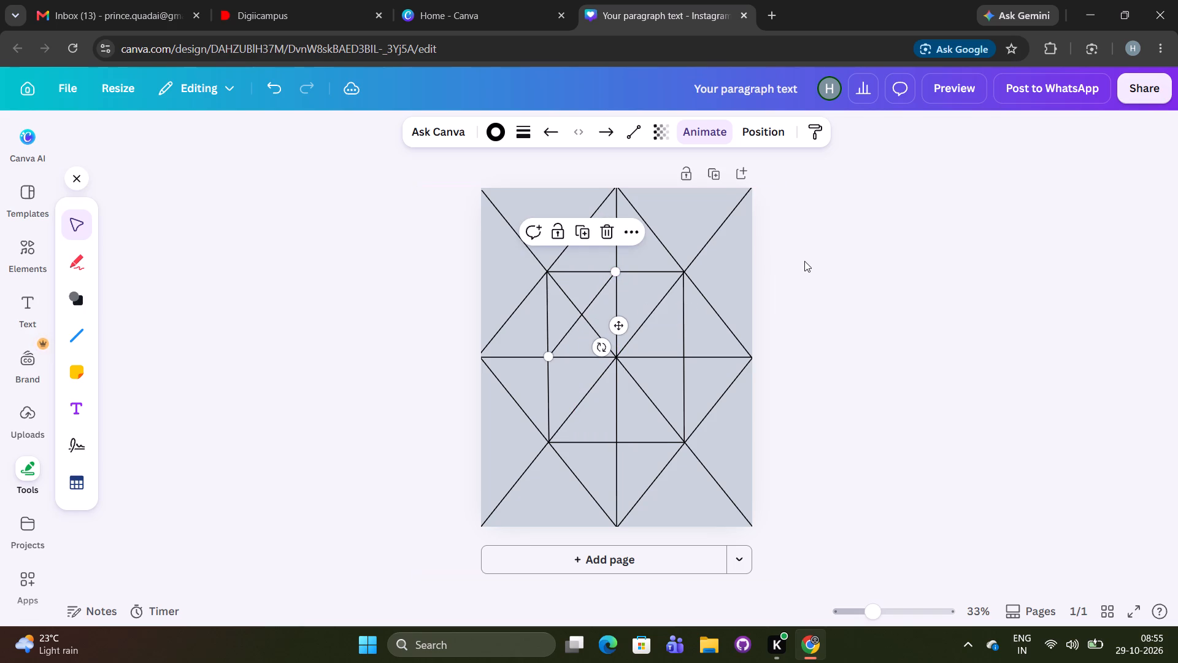
left_click(804, 261)
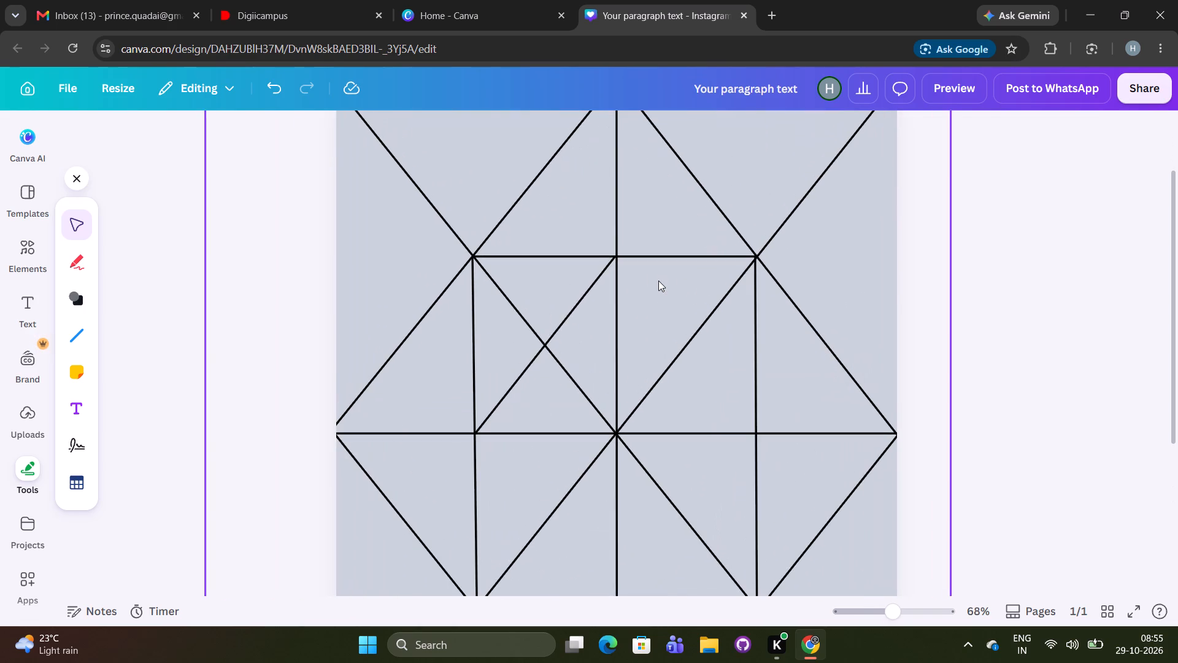
Fine-tune the new diagonal's upper end to sit exactly where the vertical centre line crosses the inner rectangle's top side.
left_click(590, 287)
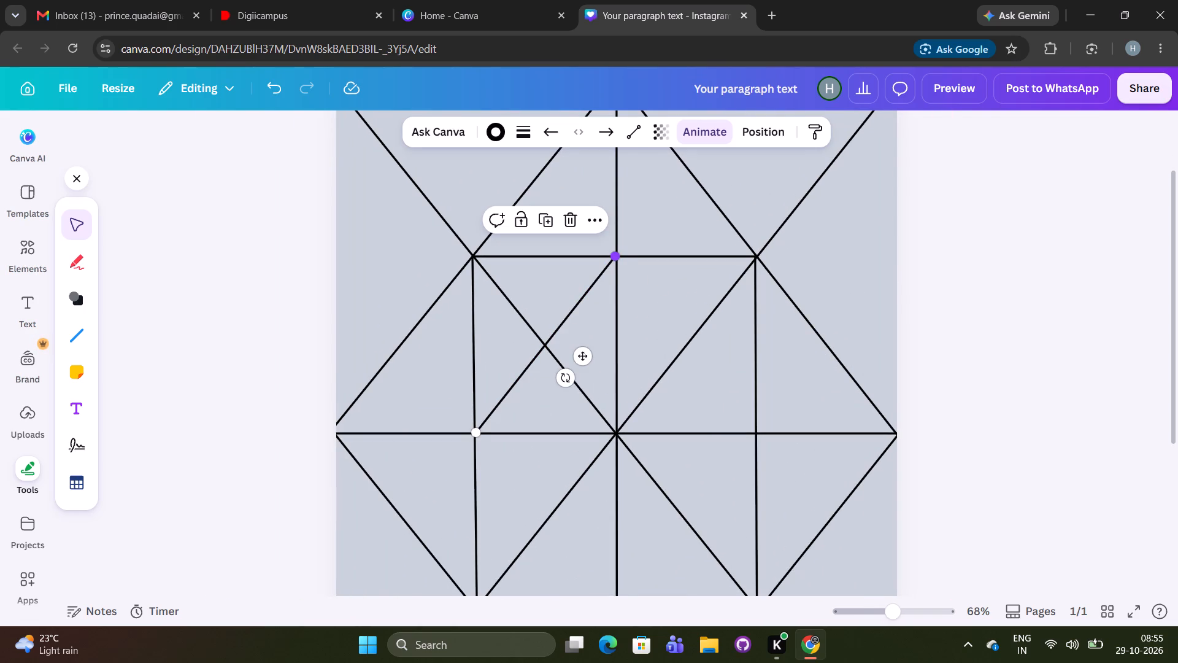
left_click(615, 257)
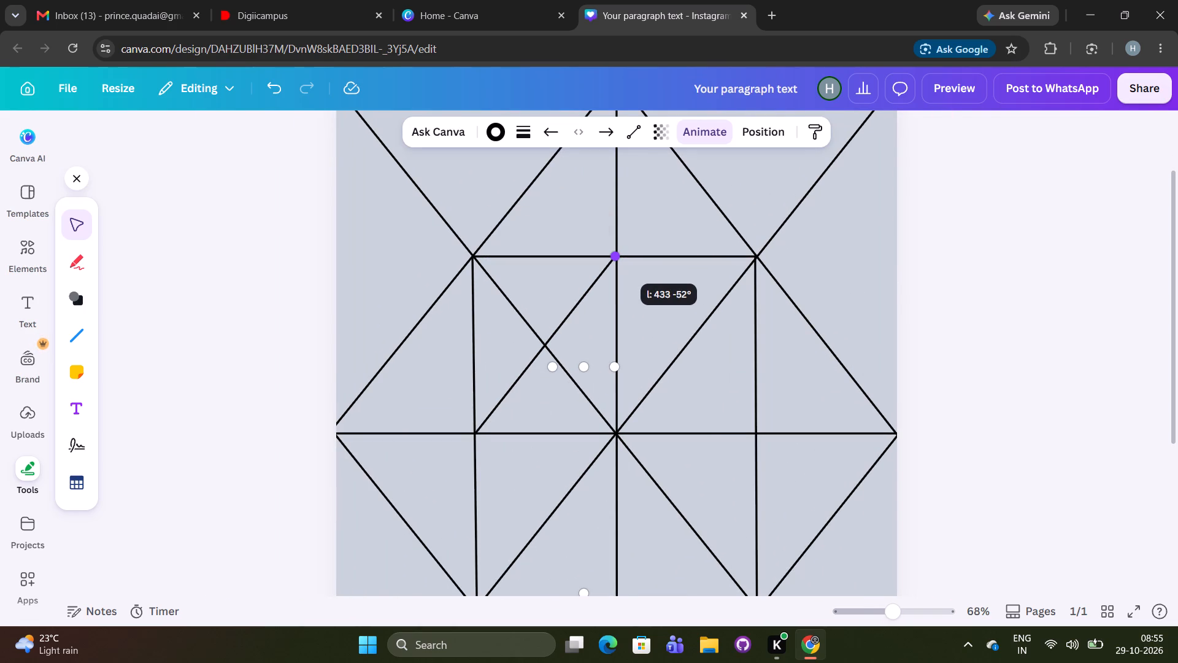
left_click(936, 256)
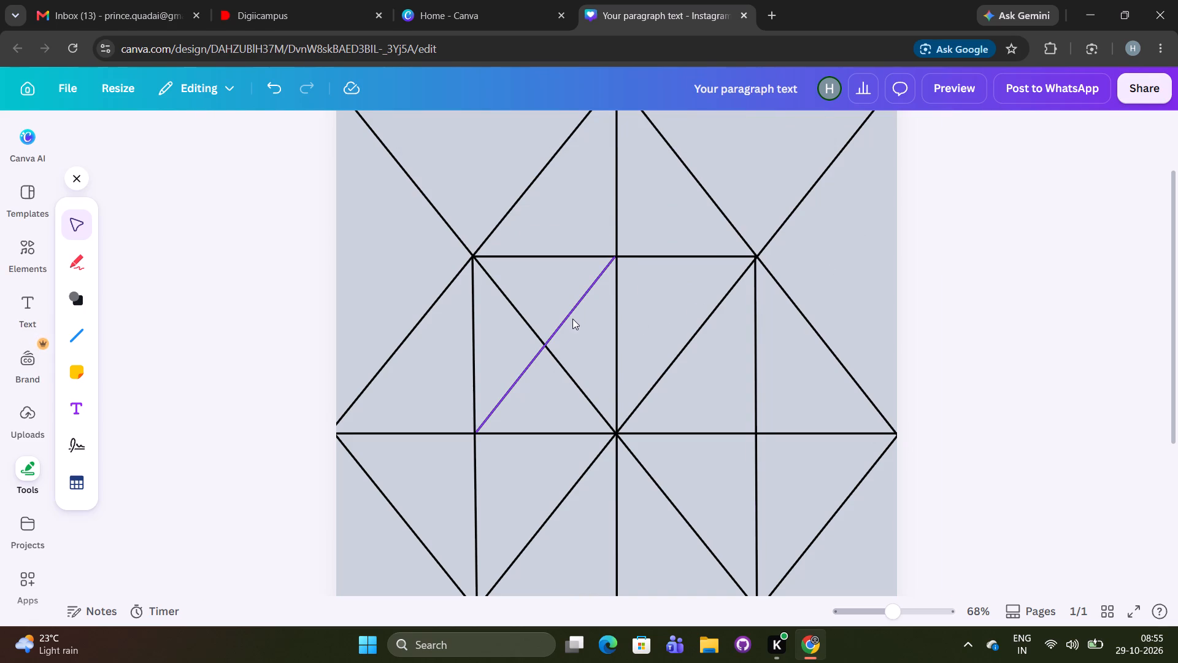
left_click(572, 316)
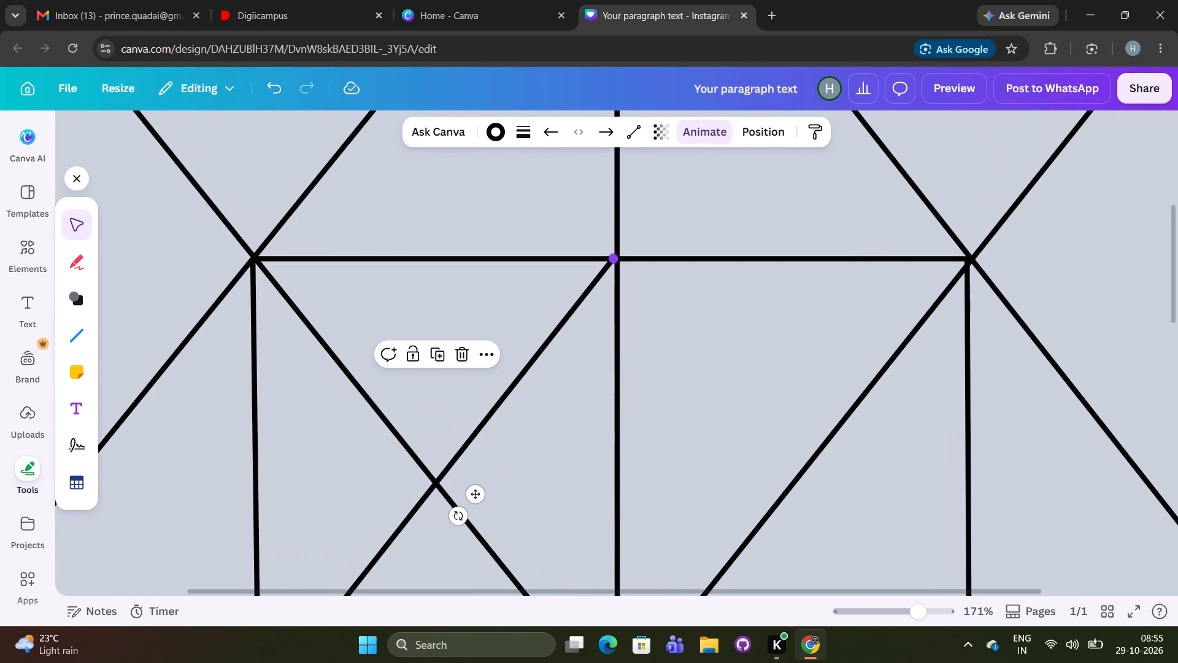
left_click_drag(617, 257, 623, 257)
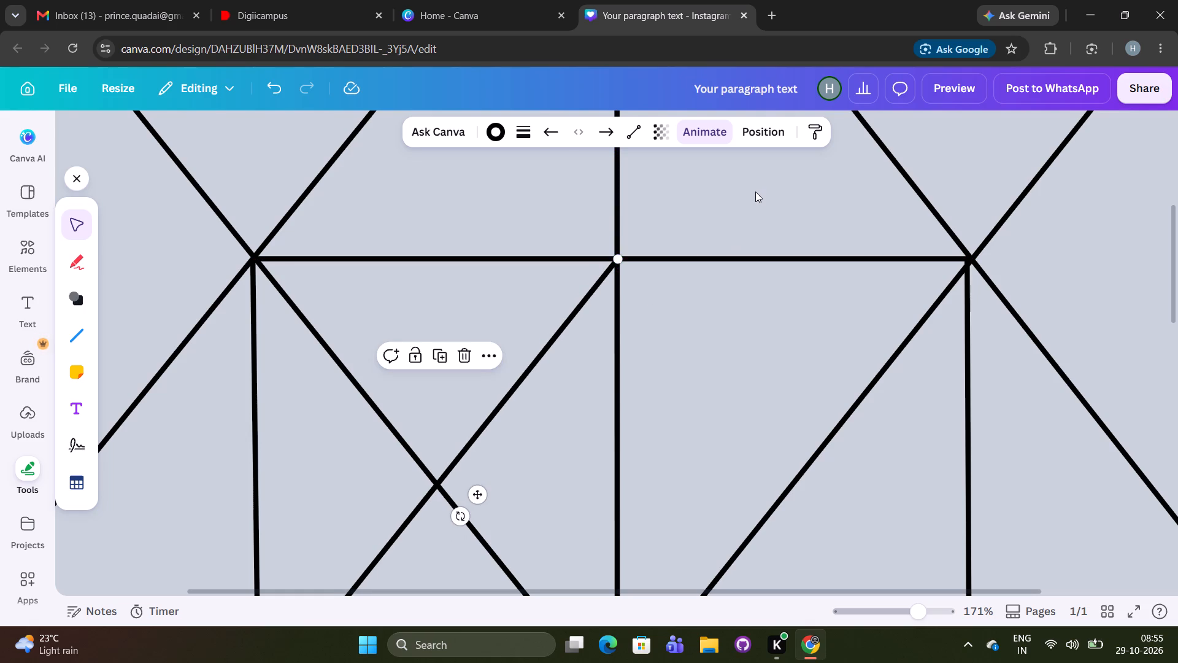
left_click(755, 189)
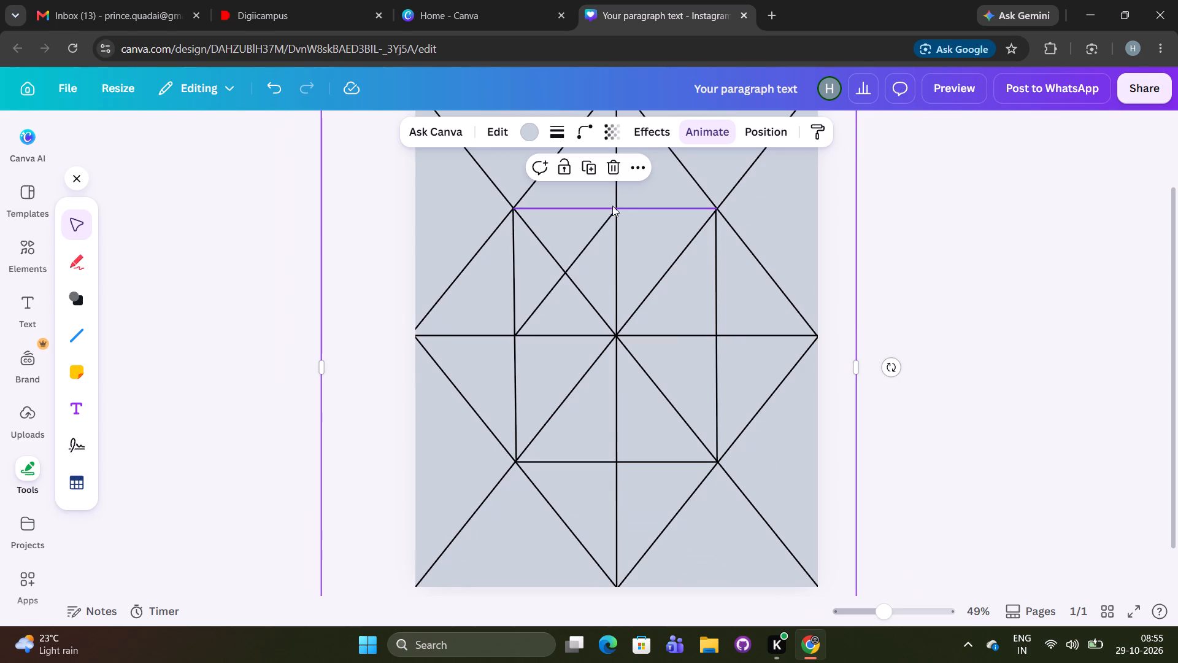
Lock the diagonal joining the midpoints of the inner rectangle's left and top sides.
left_click(575, 257)
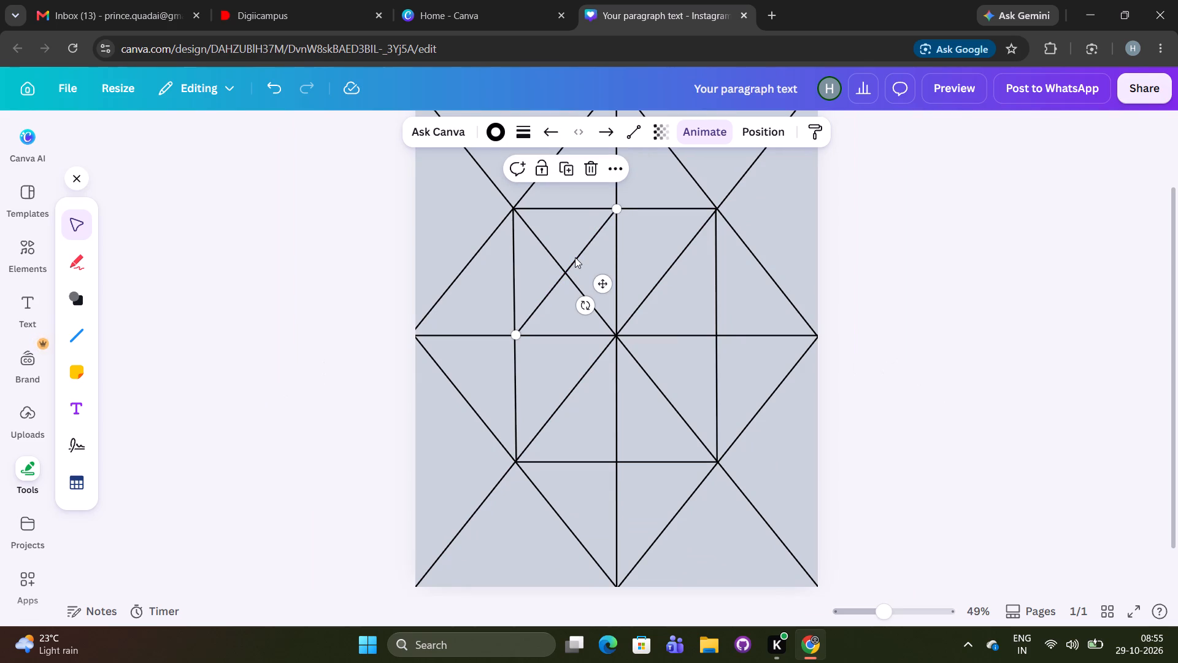
left_click(542, 173)
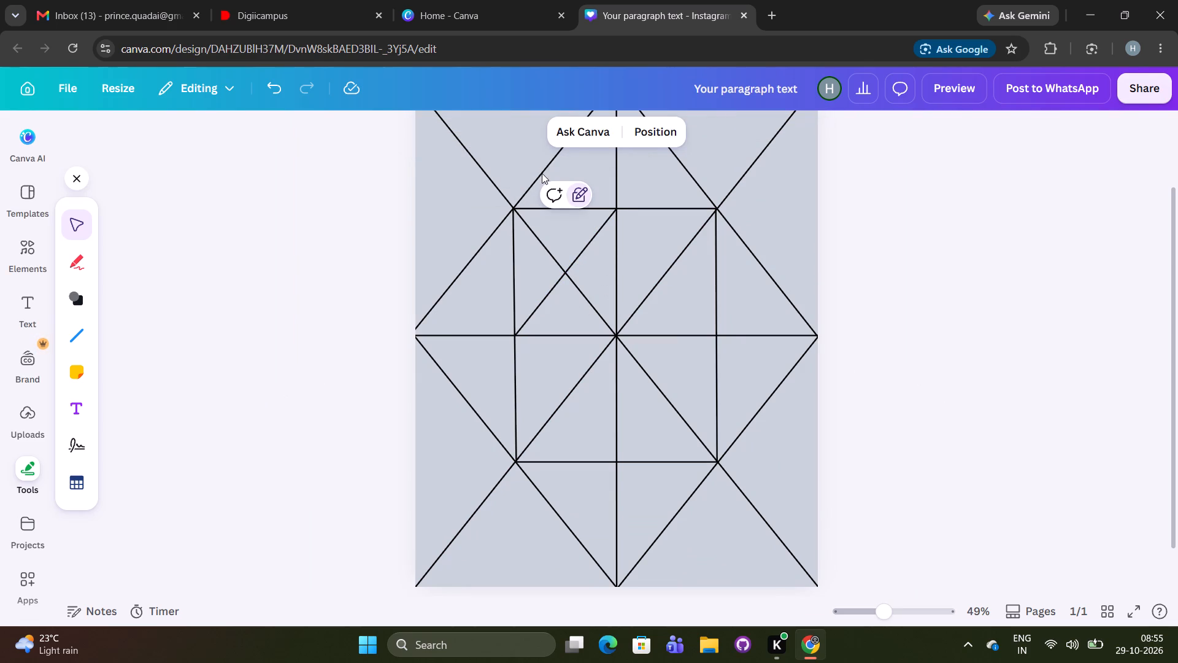
left_click(1050, 288)
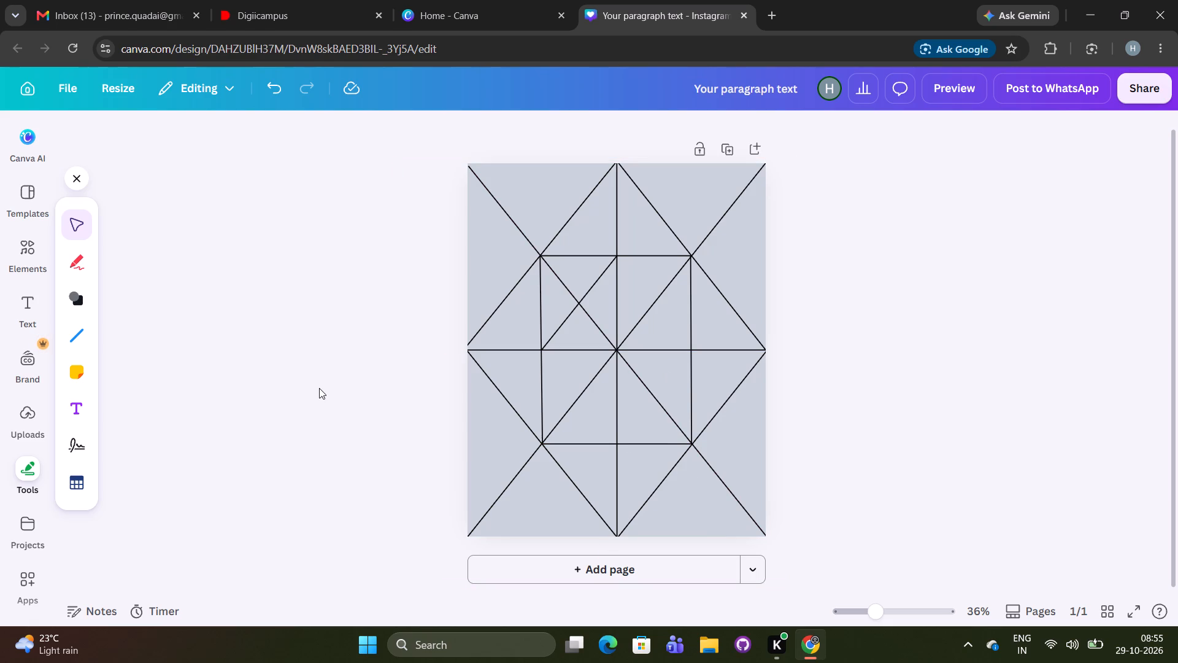
Add a straight line, tilt it down to the right and place its upper end at the midpoint of the inner rectangle's left side.
left_click(77, 333)
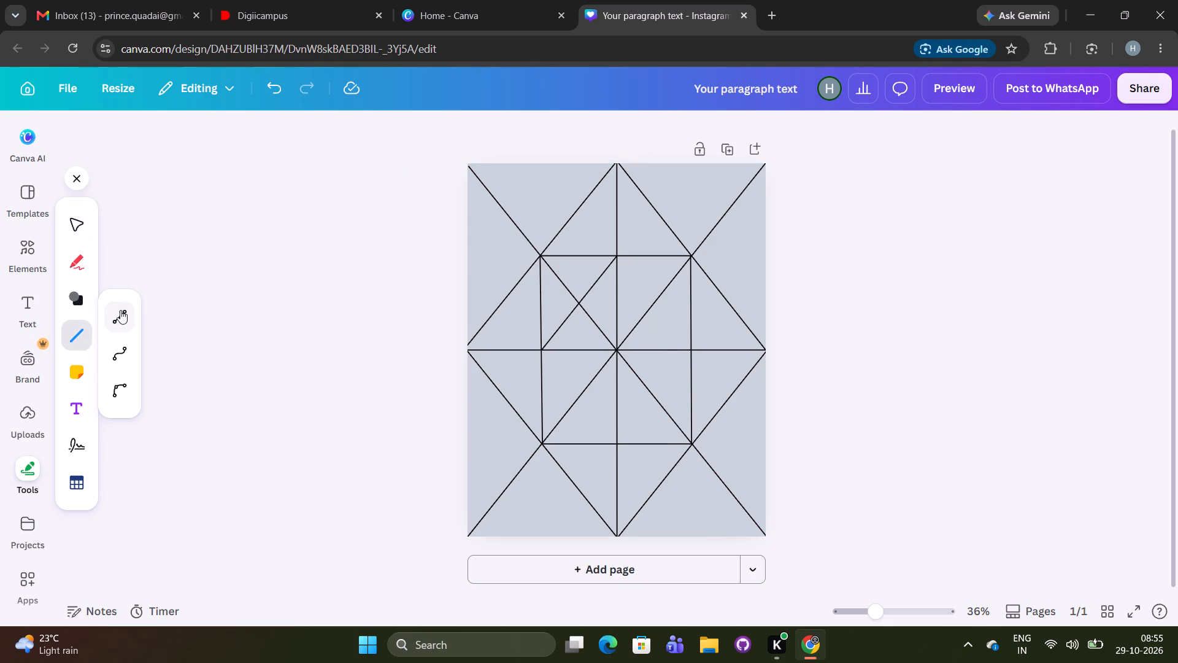
left_click(125, 310)
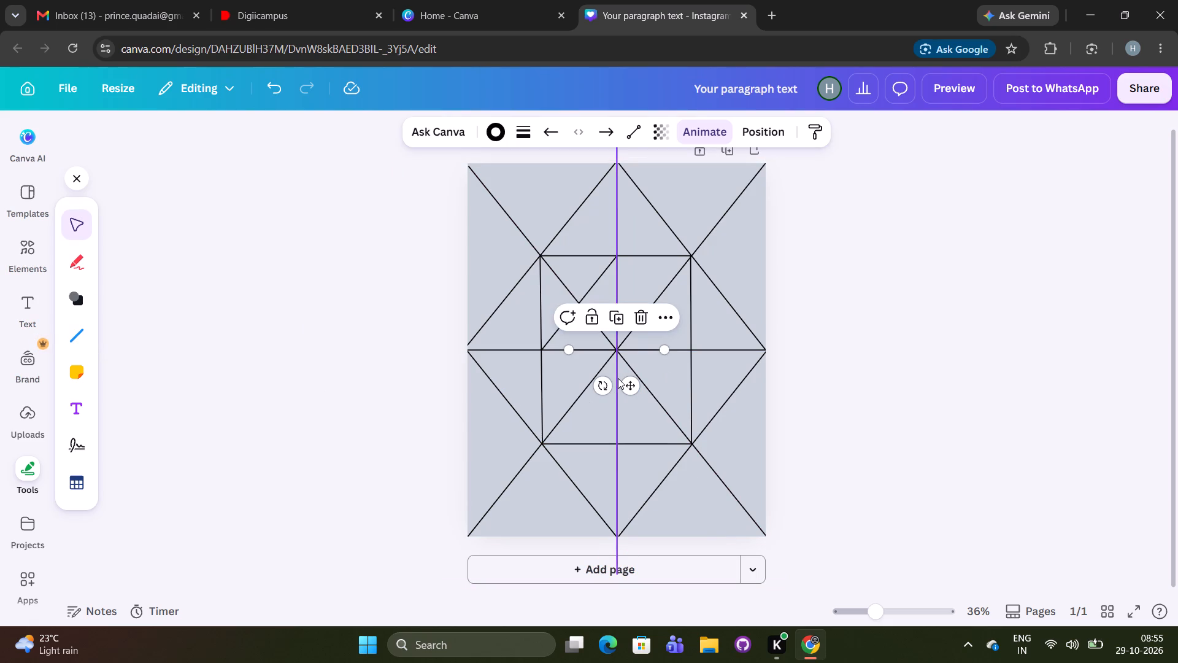
left_click(606, 386)
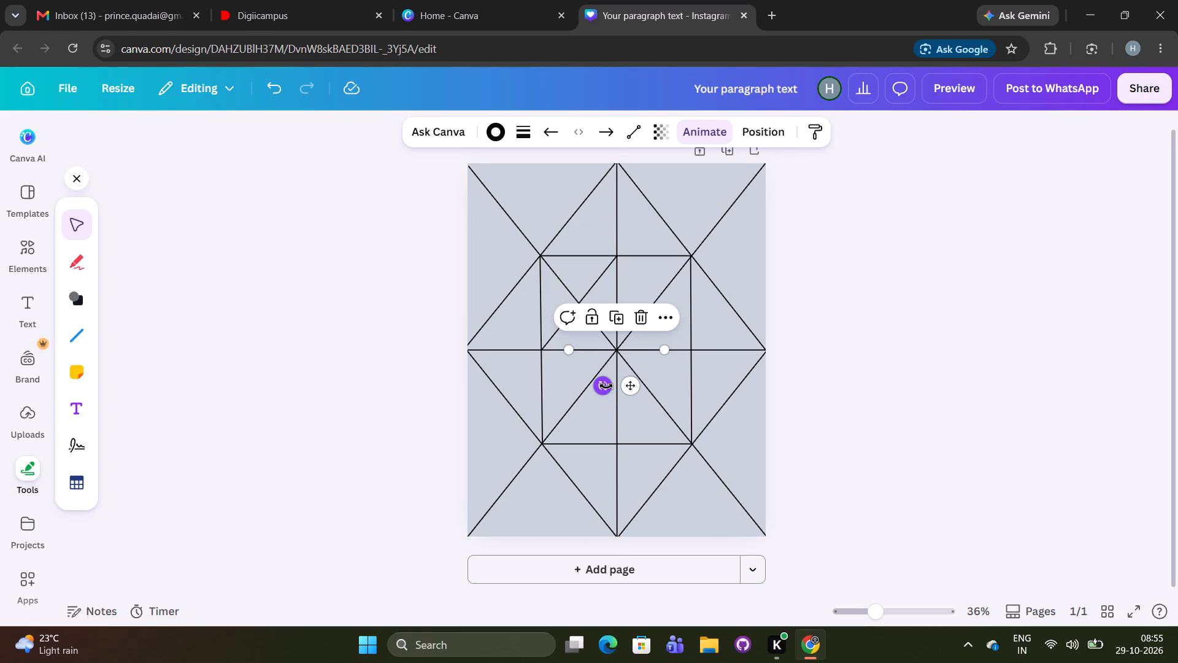
left_click_drag(606, 388, 657, 419)
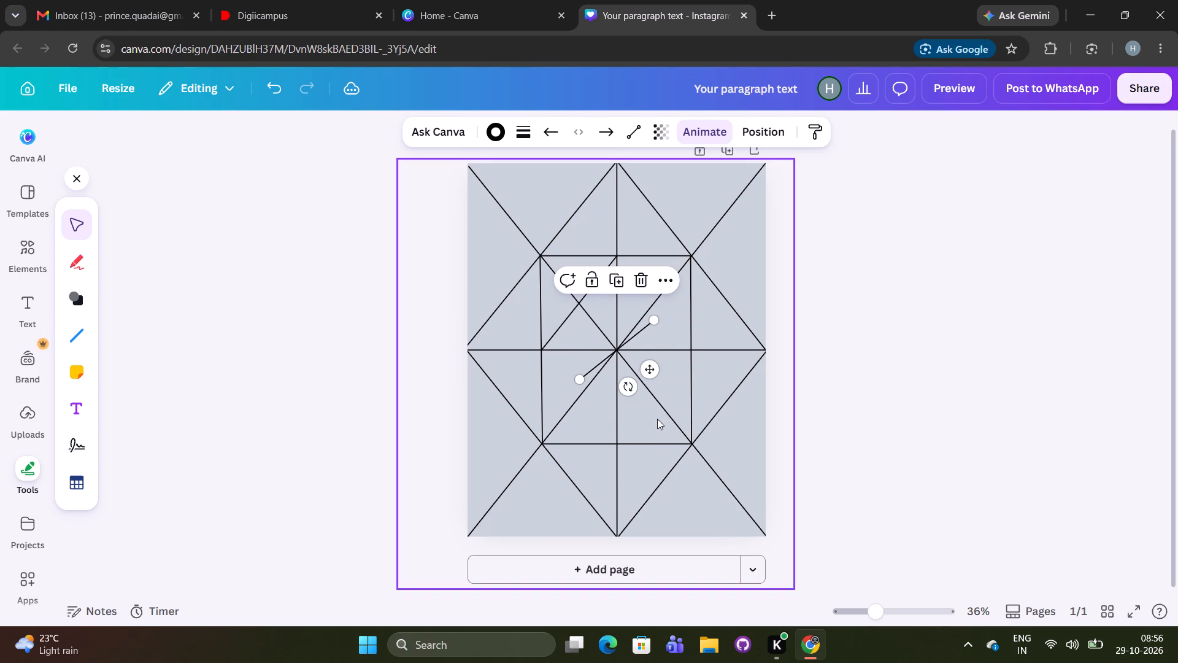
left_click_drag(645, 371, 623, 378)
left_click_drag(602, 397, 666, 294)
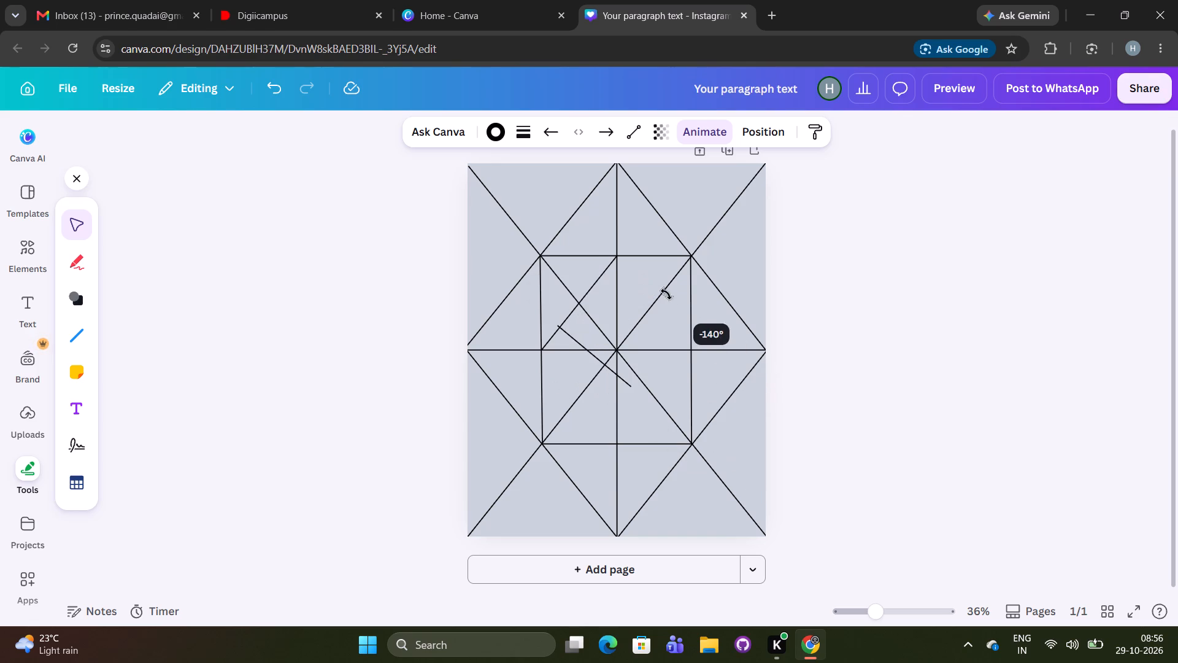
left_click_drag(666, 294, 664, 295)
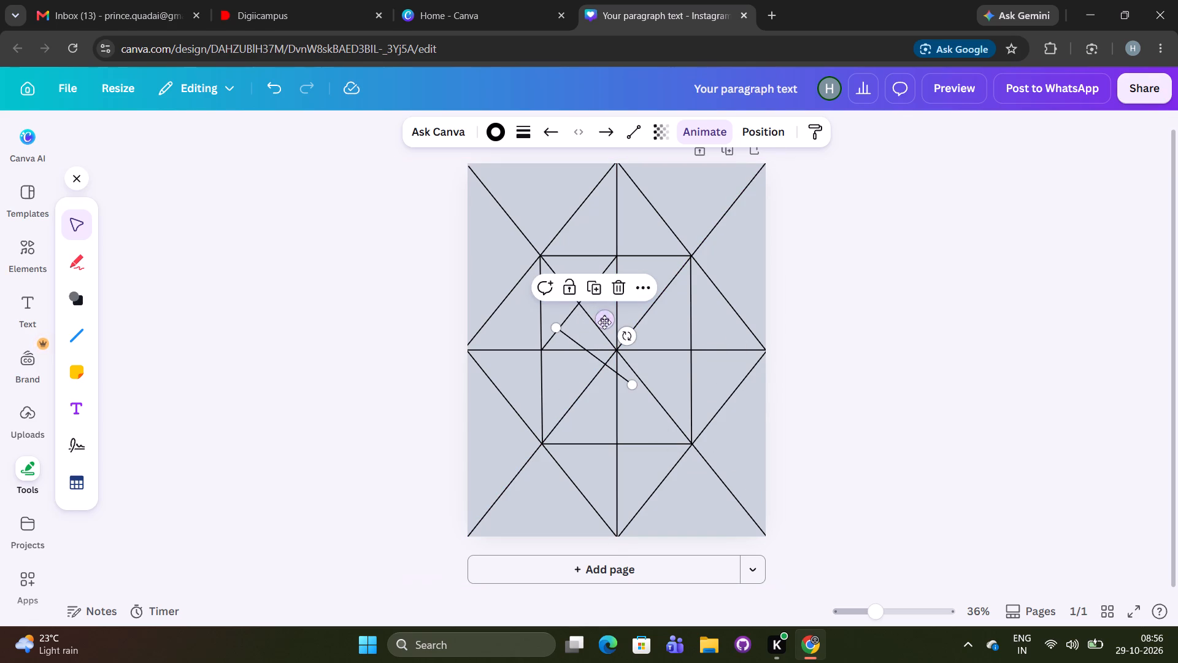
left_click_drag(606, 324, 593, 347)
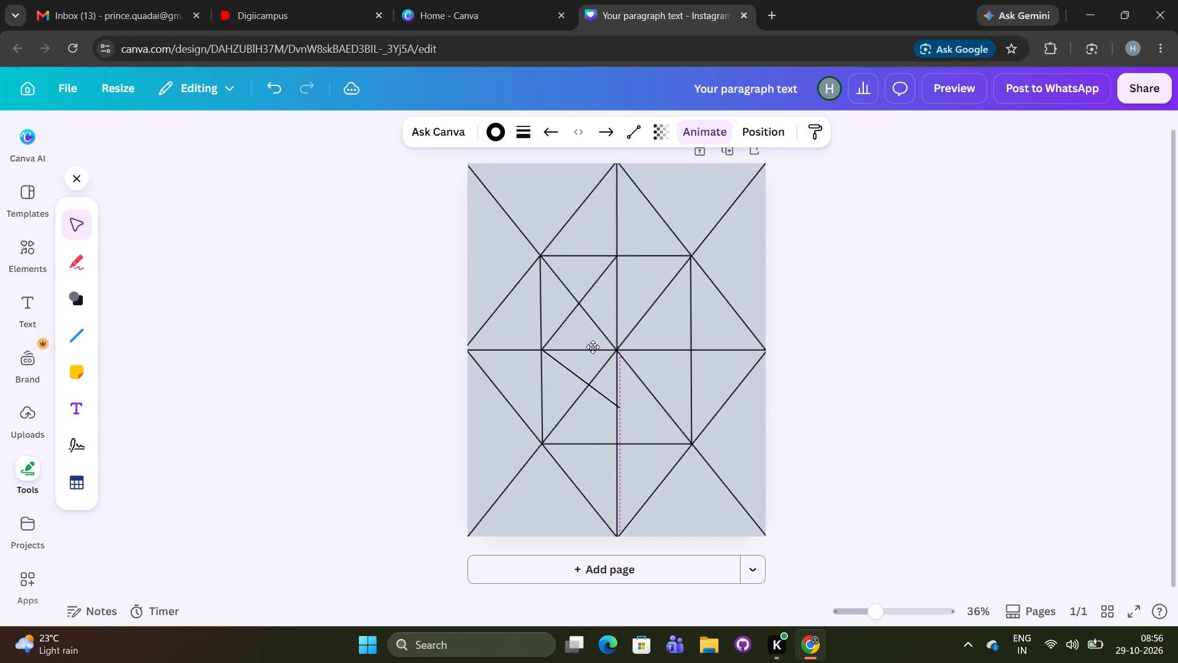
left_click_drag(593, 347, 592, 349)
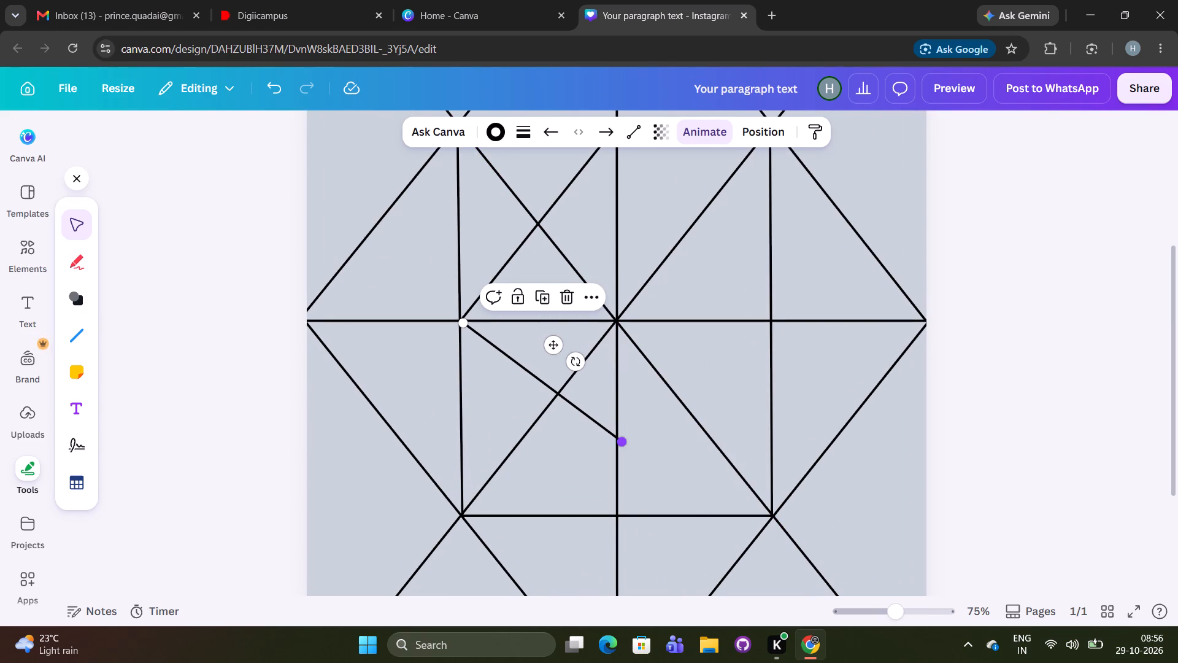
Extend the new diagonal's lower end to the midpoint of the inner rectangle's bottom side.
left_click_drag(621, 443, 612, 502)
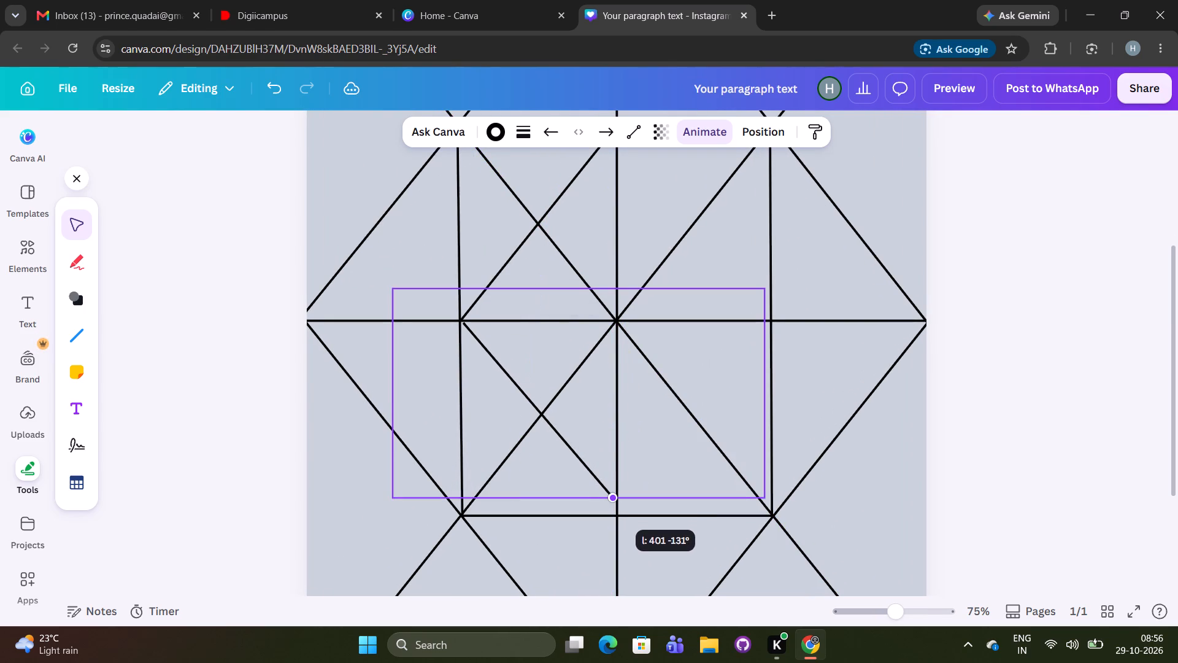
left_click_drag(612, 502, 617, 518)
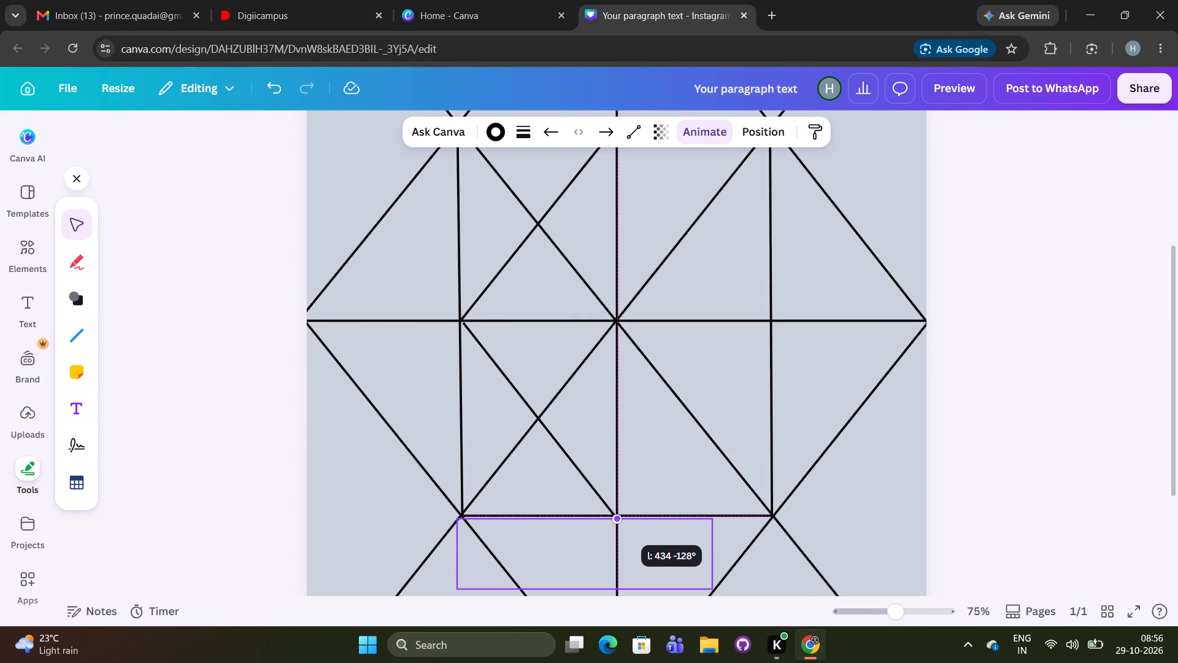
left_click_drag(617, 518, 616, 514)
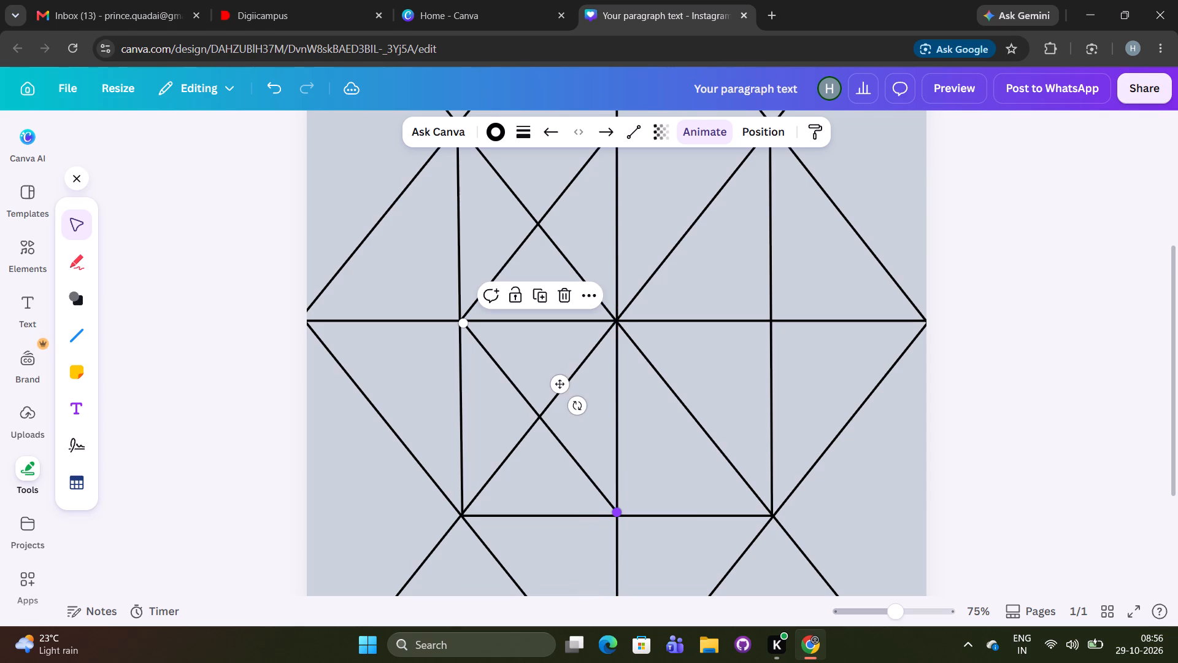
left_click(647, 497)
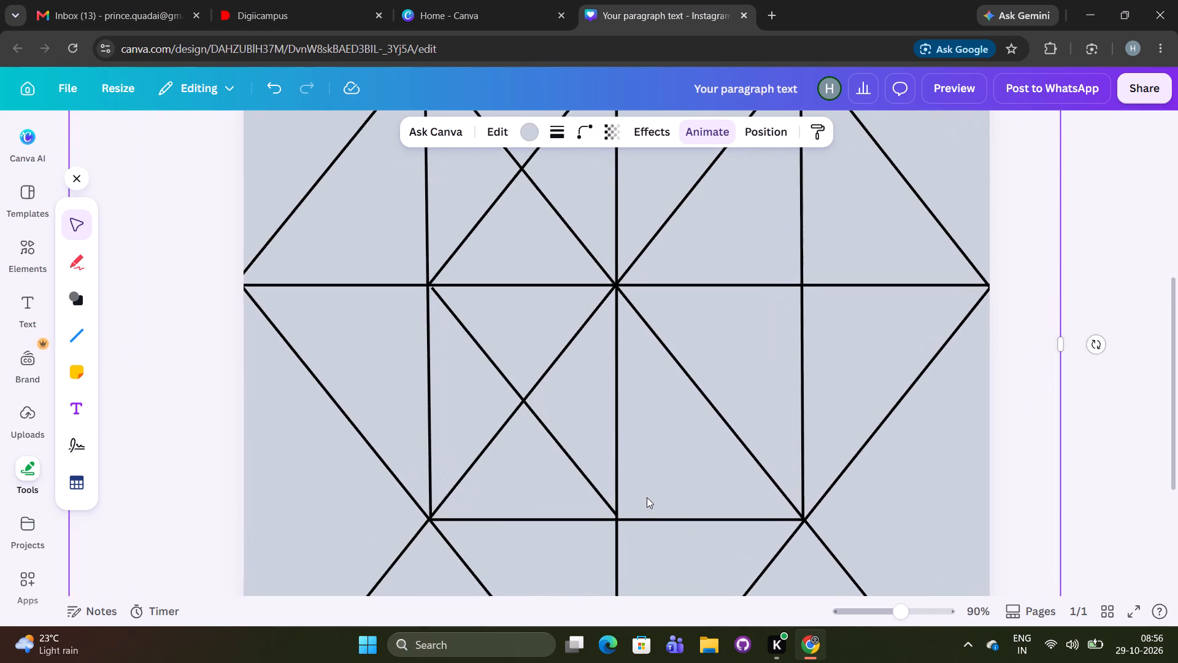
Fine-tune the new diagonal's upper end to sit exactly where the horizontal centre line crosses the inner rectangle's left side.
left_click(464, 320)
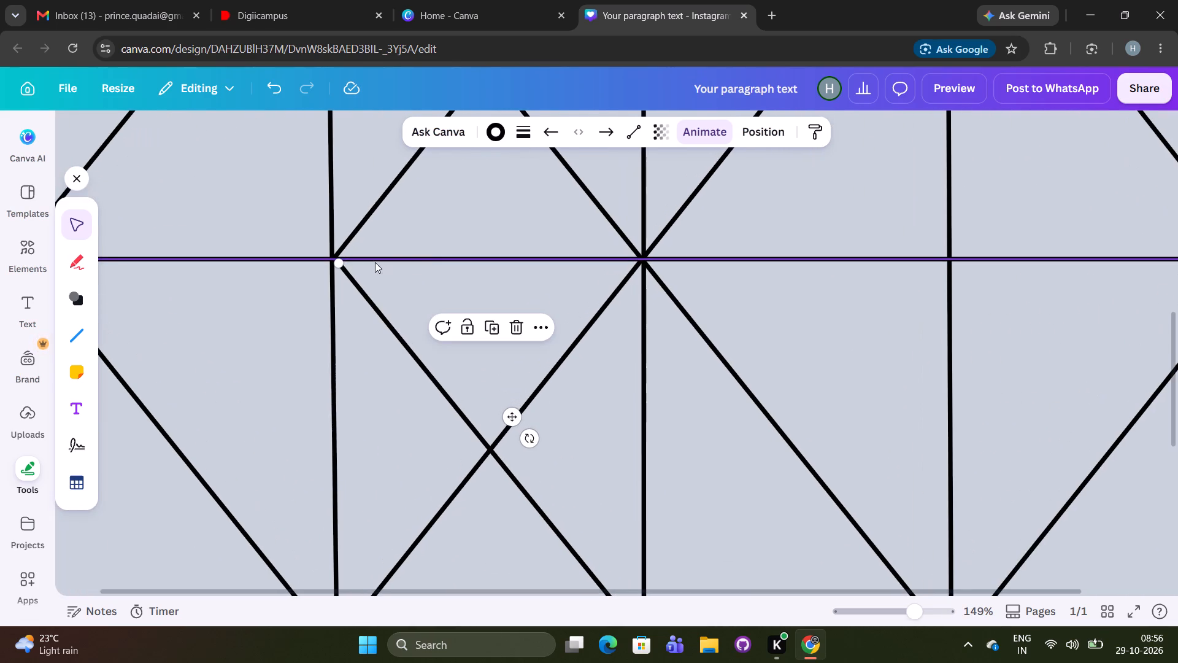
left_click_drag(340, 263, 334, 260)
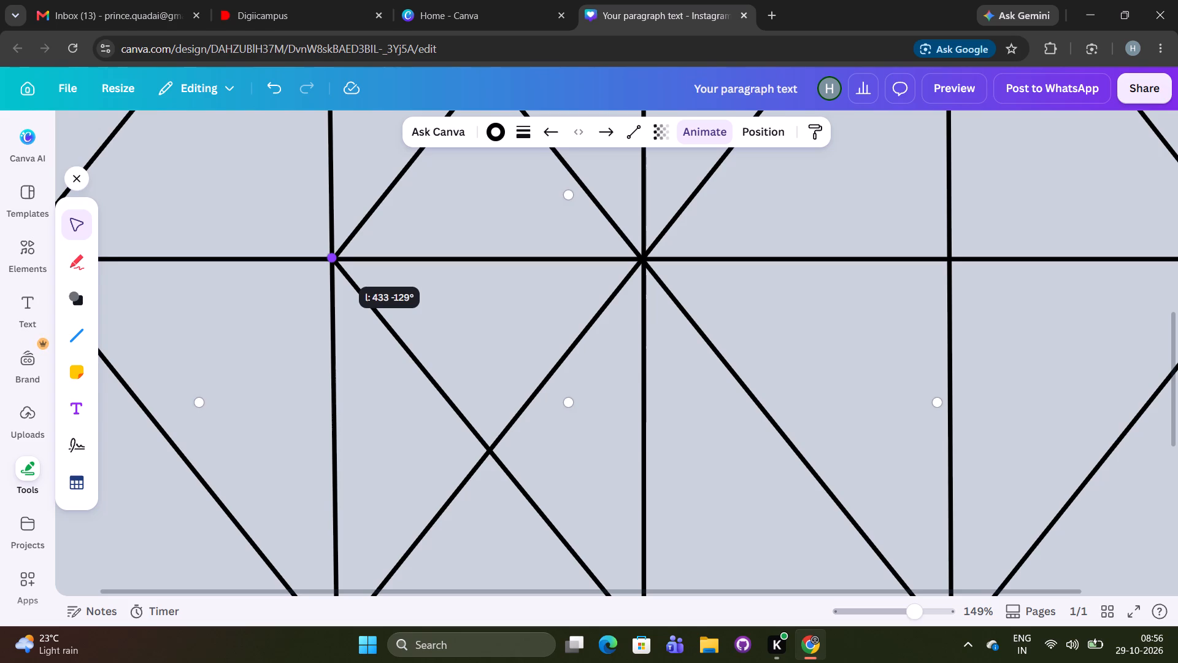
left_click_drag(334, 260, 334, 262)
left_click(298, 232)
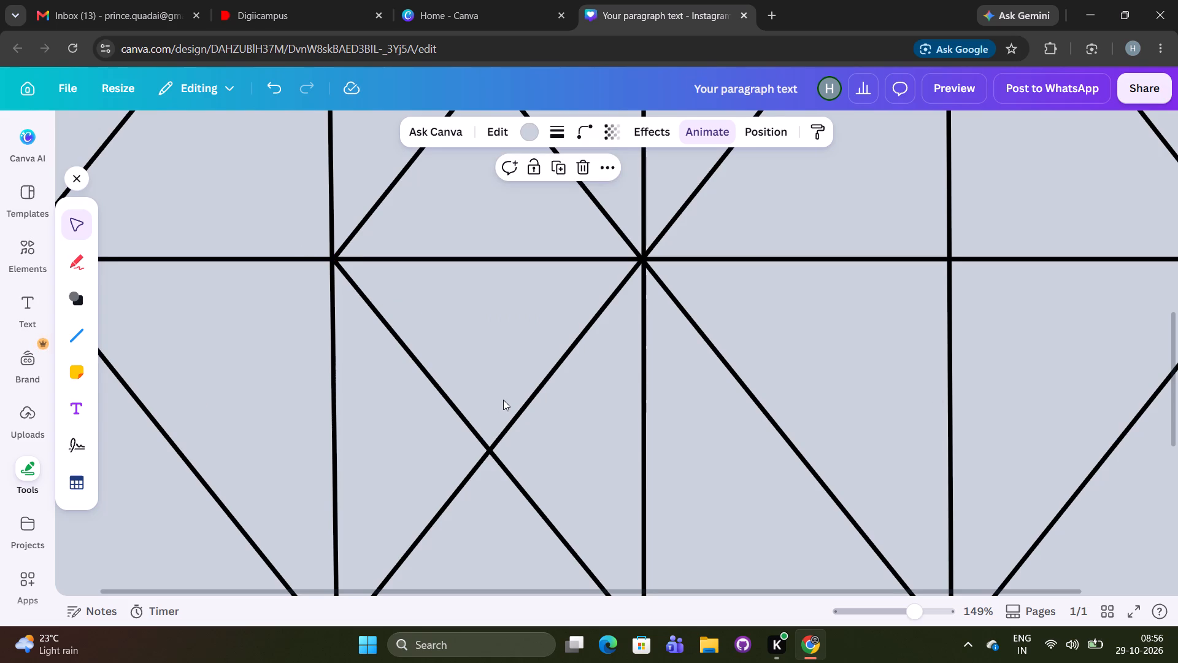
Fine-tune the same diagonal's lower end to sit exactly where the vertical centre line crosses the inner rectangle's bottom side.
scroll(503, 400, "down", 1)
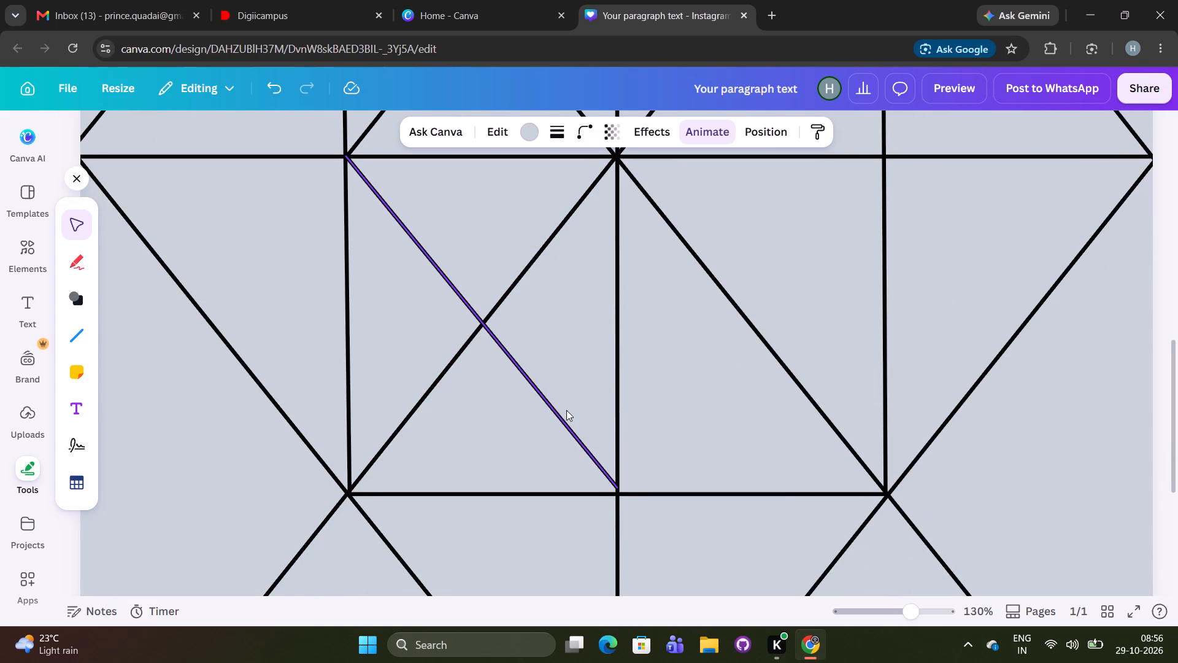
left_click(566, 422)
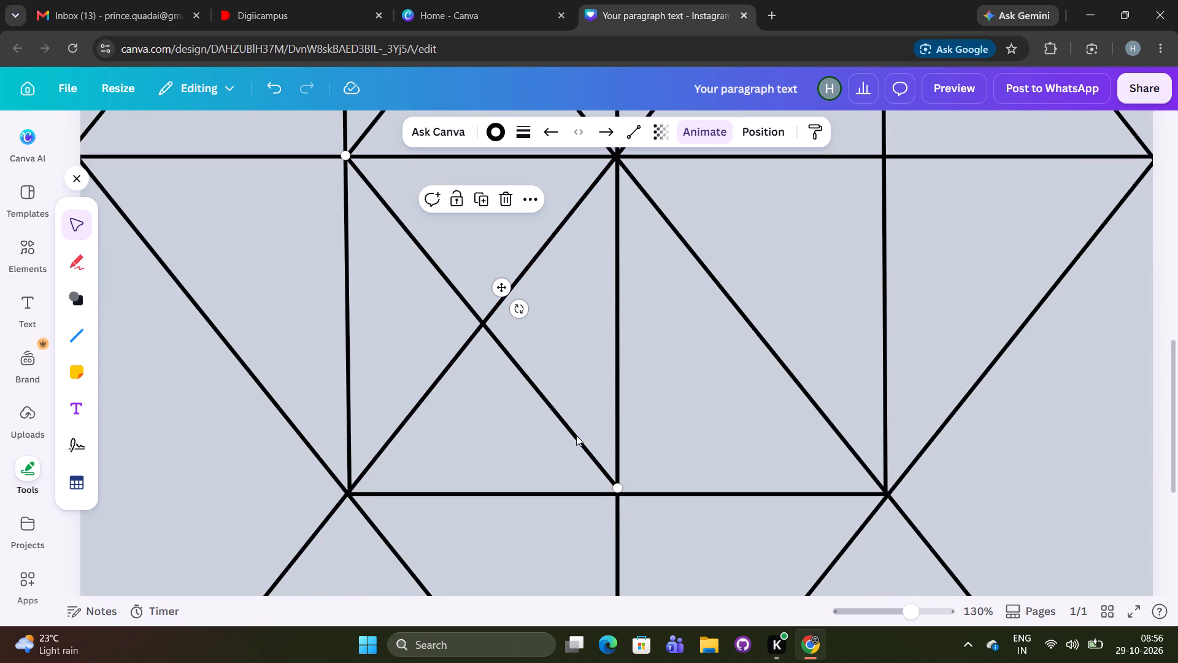
left_click(618, 487)
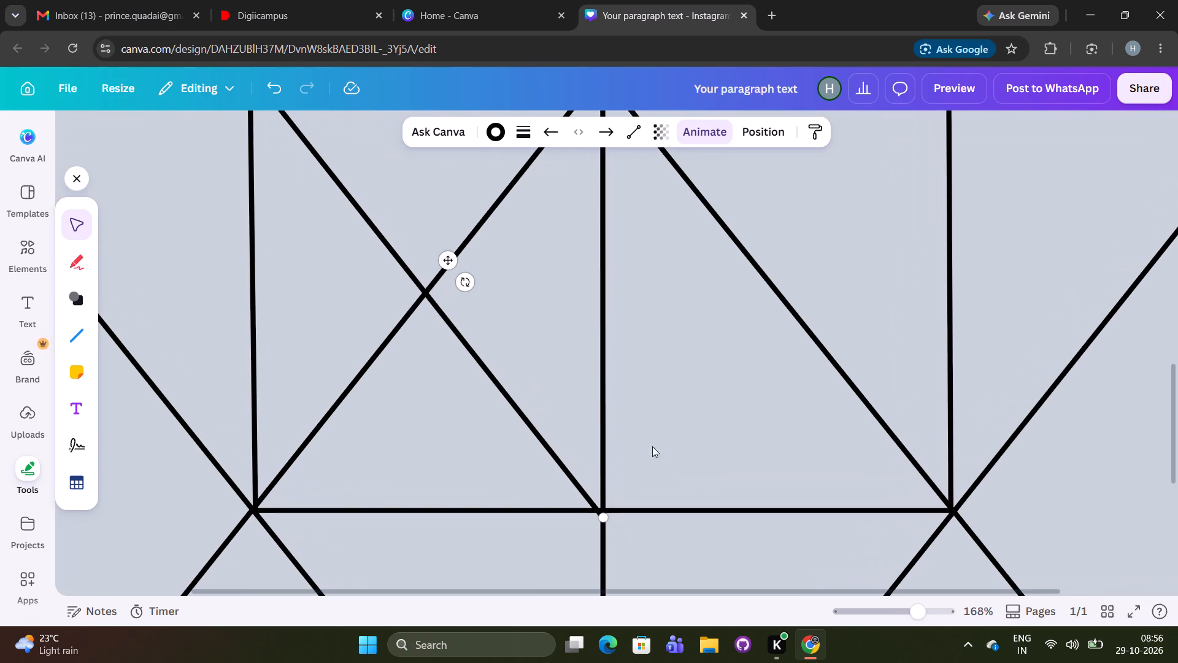
left_click_drag(604, 516, 602, 511)
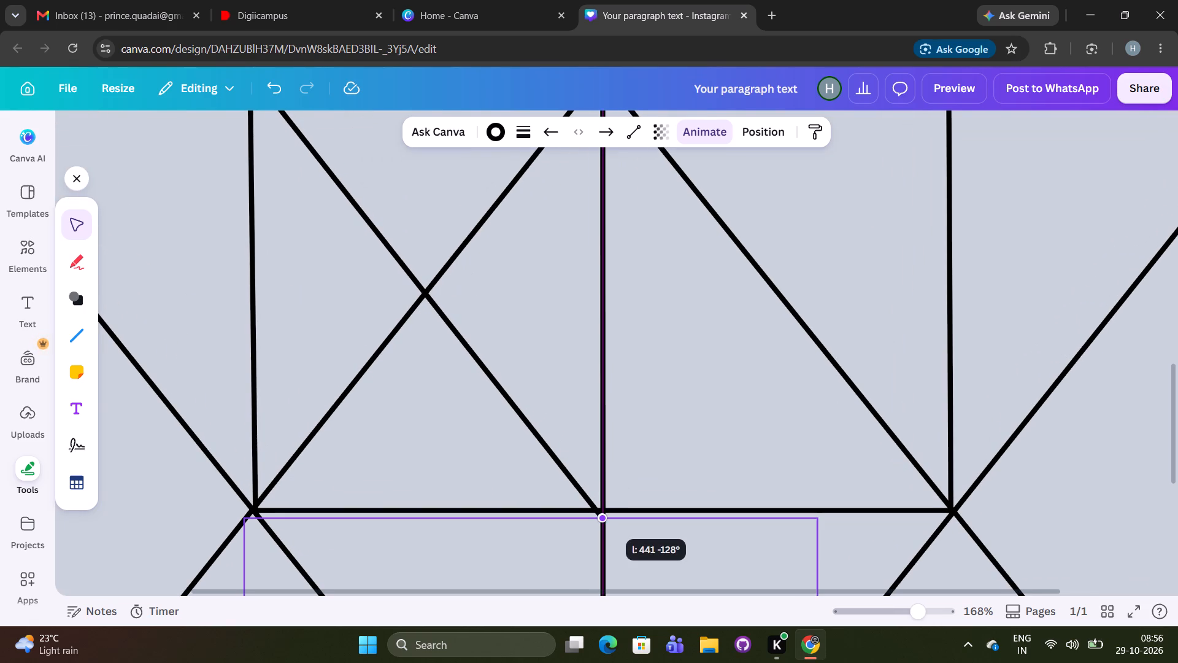
left_click_drag(602, 511, 603, 510)
left_click(664, 454)
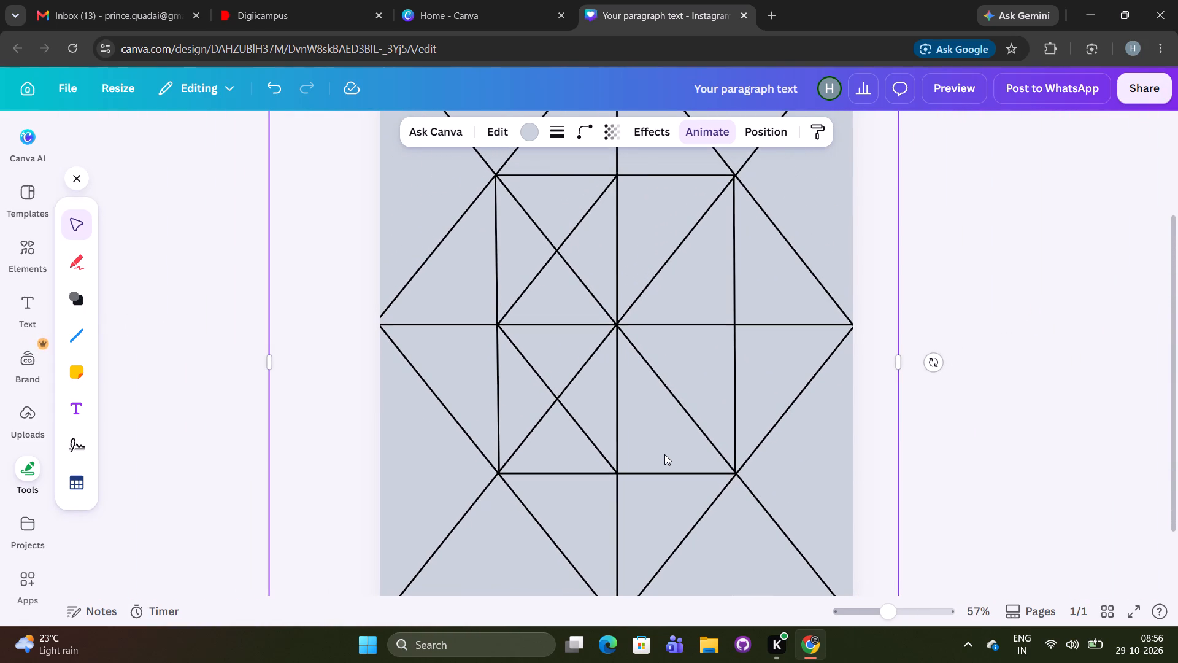
Lock the diagonal joining the midpoints of the inner rectangle's left and bottom sides.
left_click(587, 433)
left_click(529, 289)
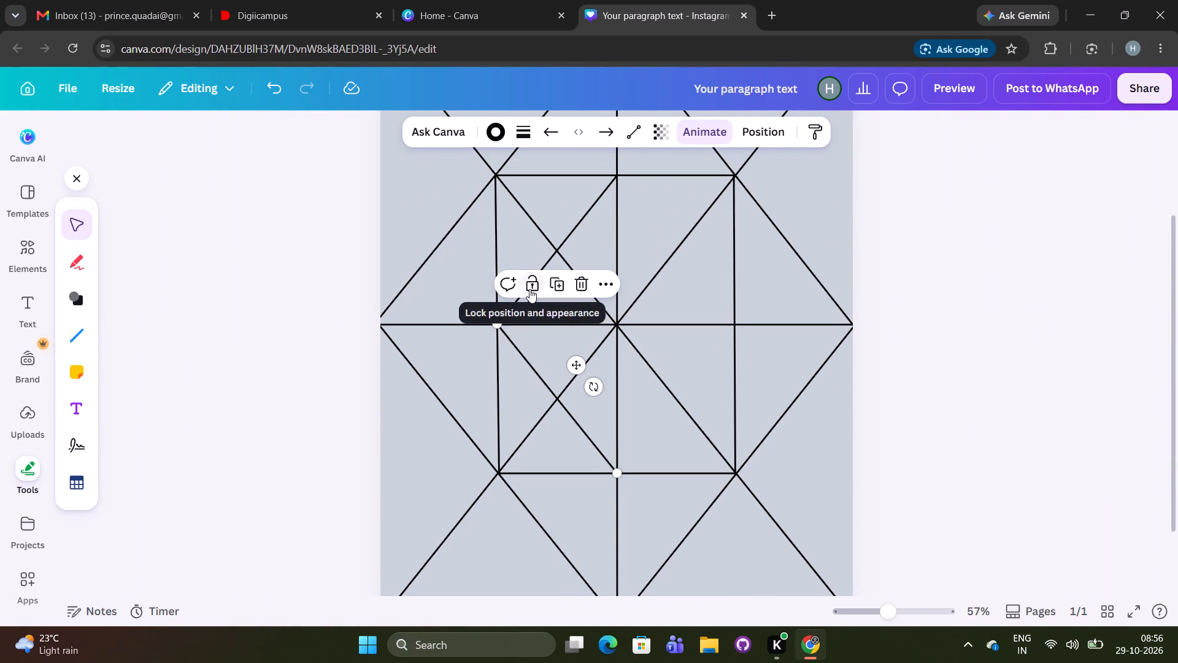
left_click(967, 284)
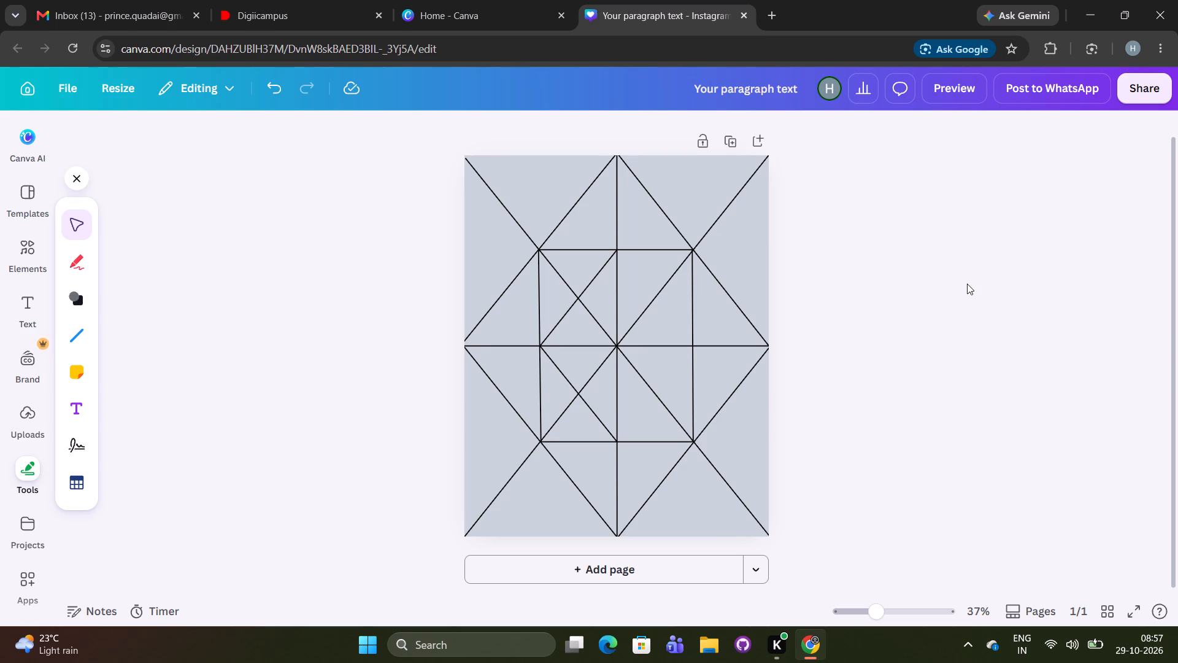
Add a straight line, tilt it up to the right and place its lower end at the midpoint of the inner rectangle's bottom side.
left_click(75, 333)
left_click(121, 307)
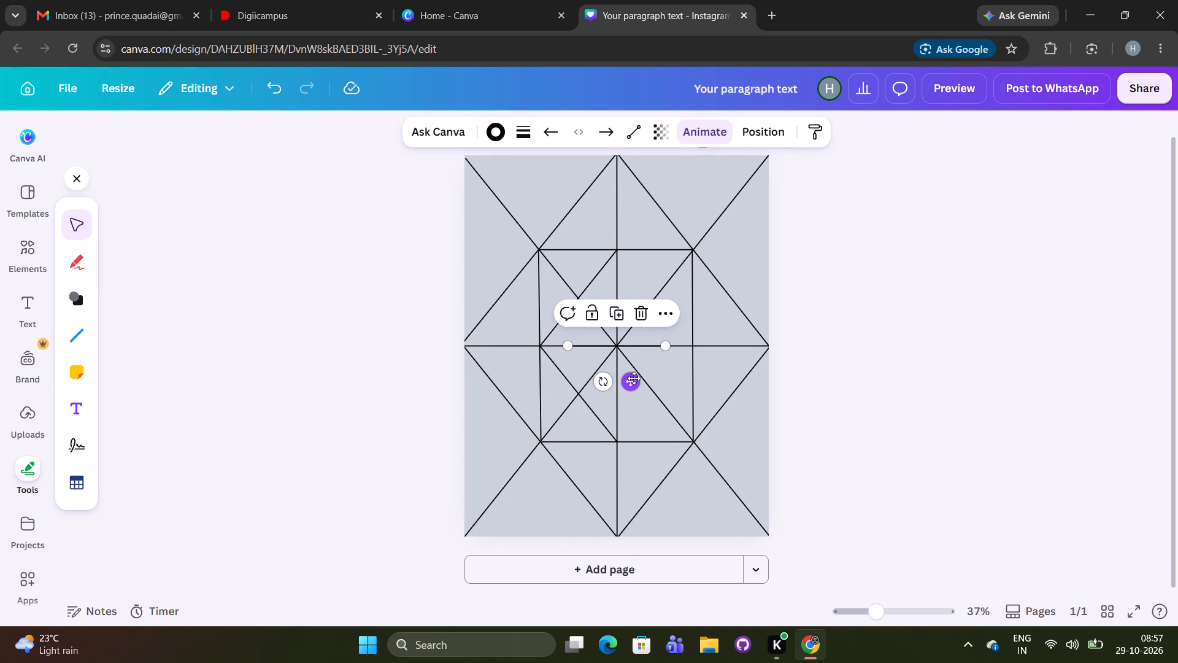
left_click_drag(634, 378, 676, 437)
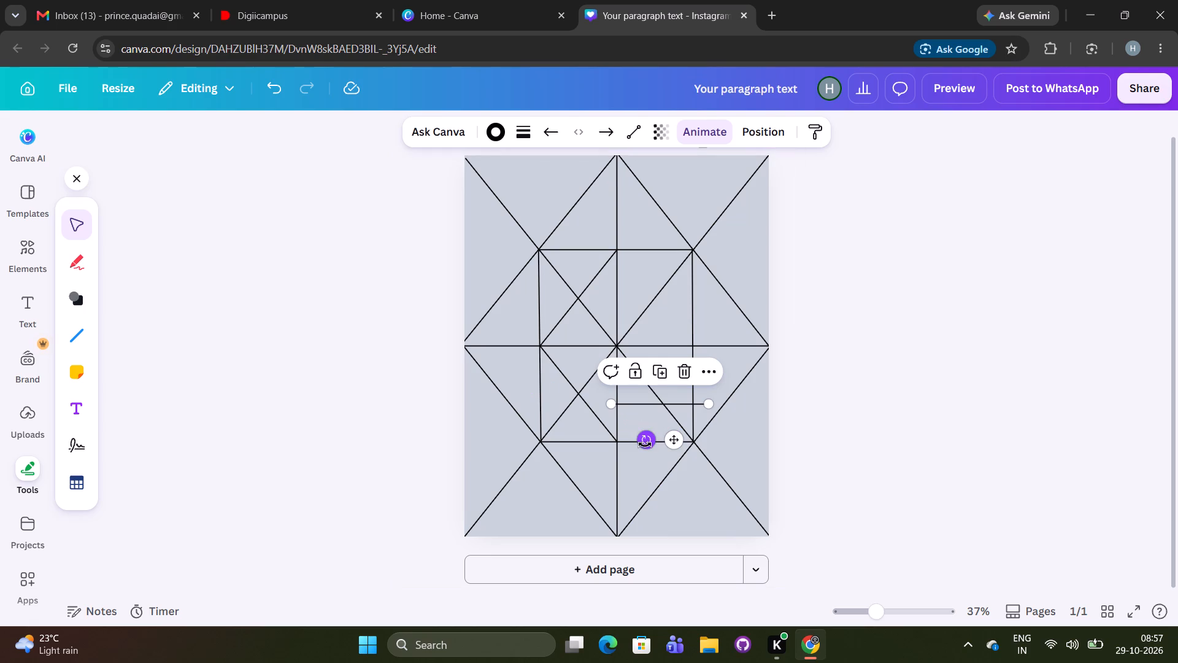
left_click_drag(645, 444, 720, 492)
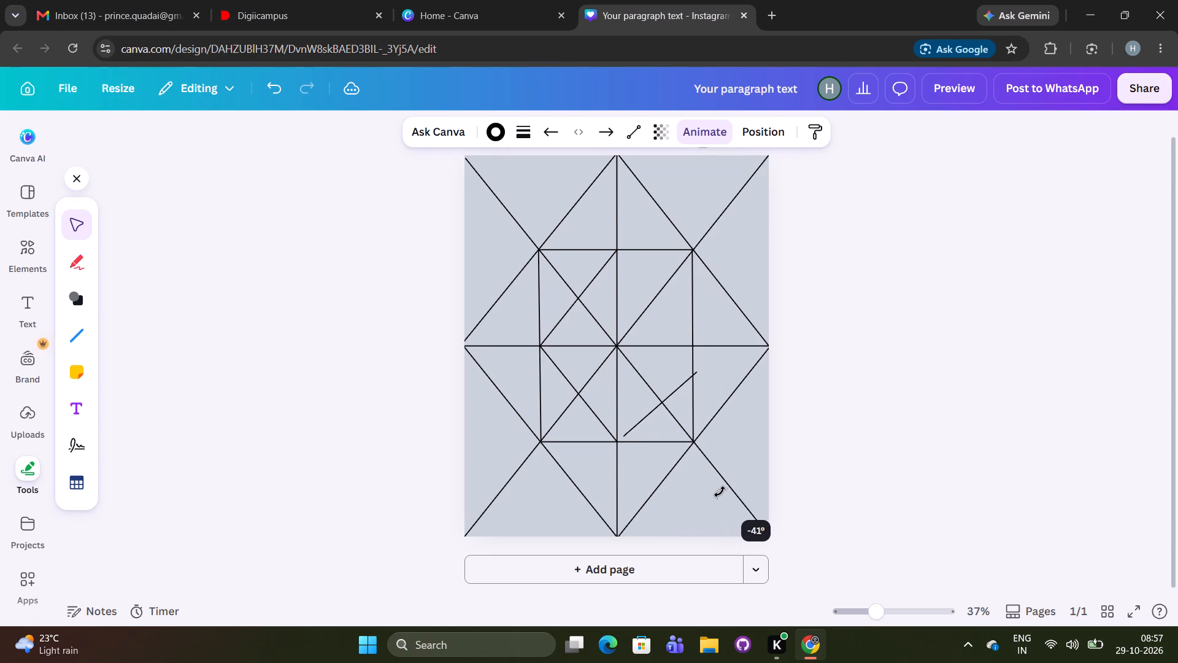
left_click_drag(720, 492, 730, 476)
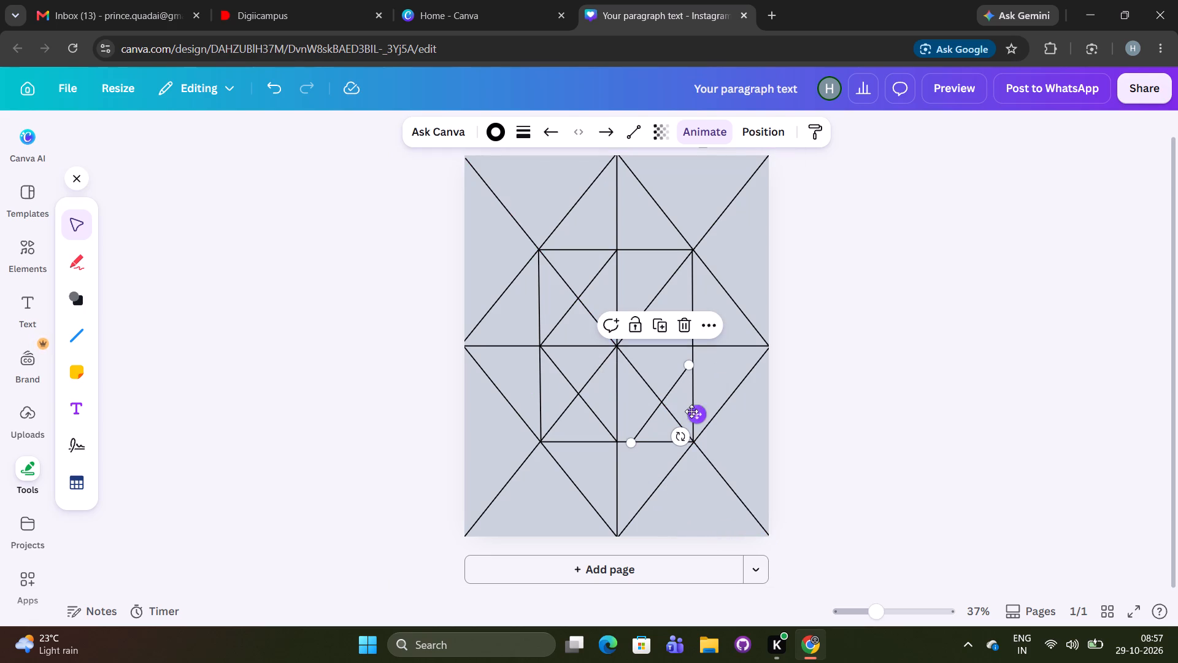
left_click_drag(702, 413, 689, 410)
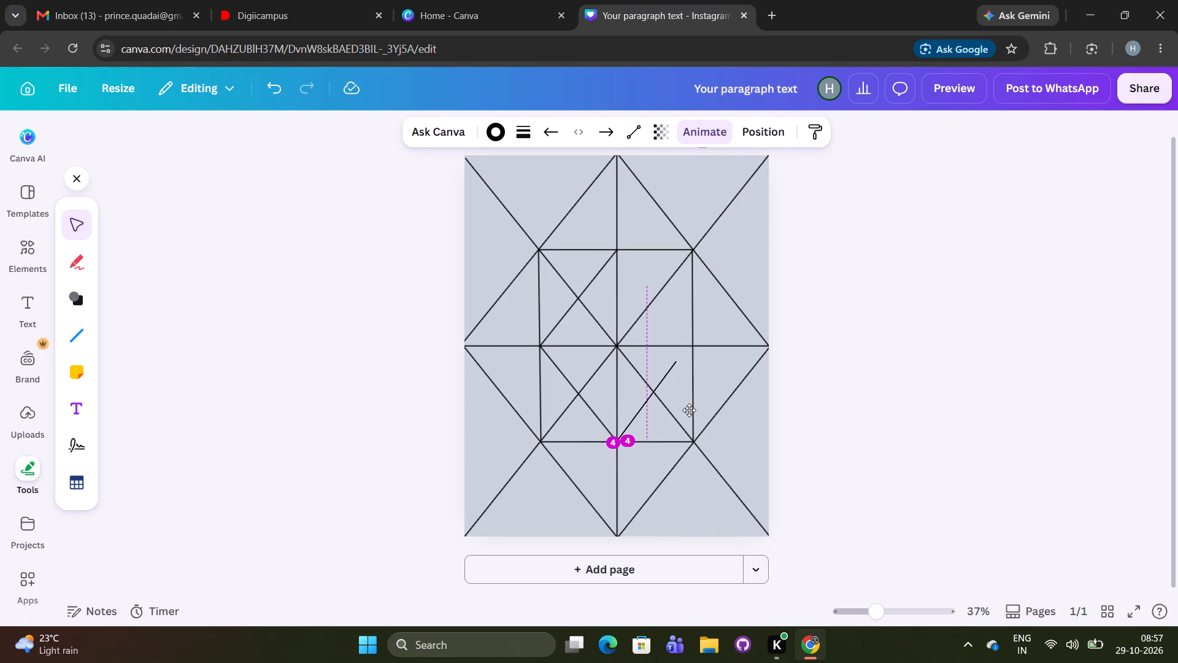
left_click_drag(689, 410, 689, 413)
left_click(819, 381)
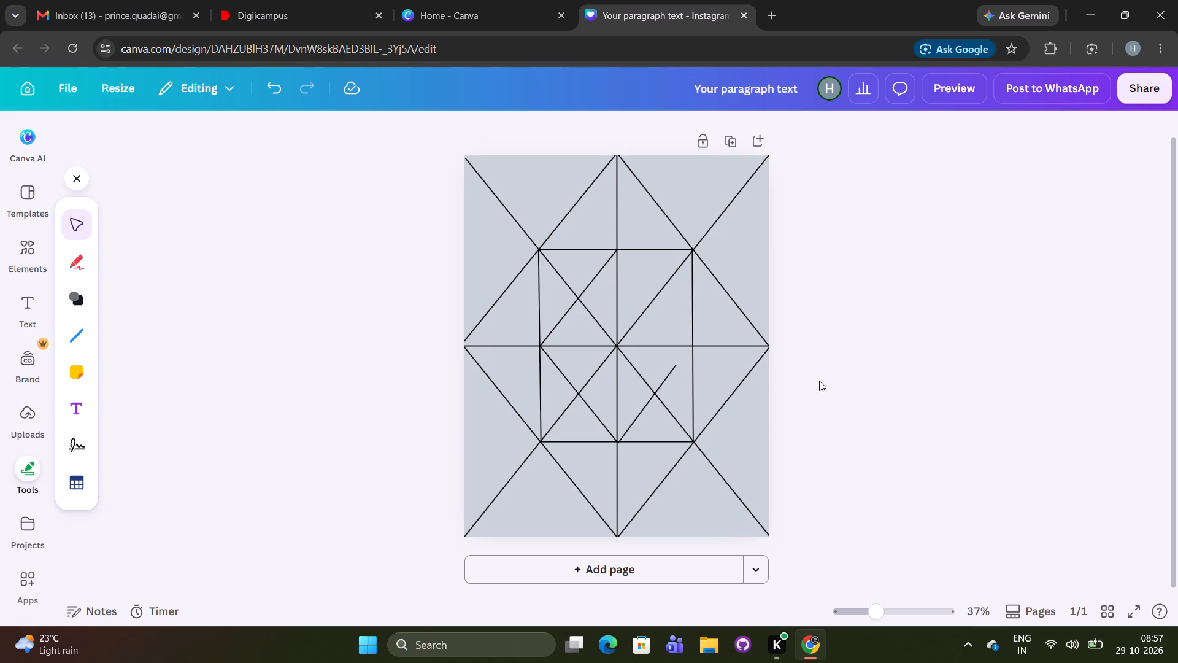
Extend the new diagonal's upper end along the horizontal centre line towards the midpoint of the inner rectangle's right side.
left_click(650, 402)
left_click(650, 402)
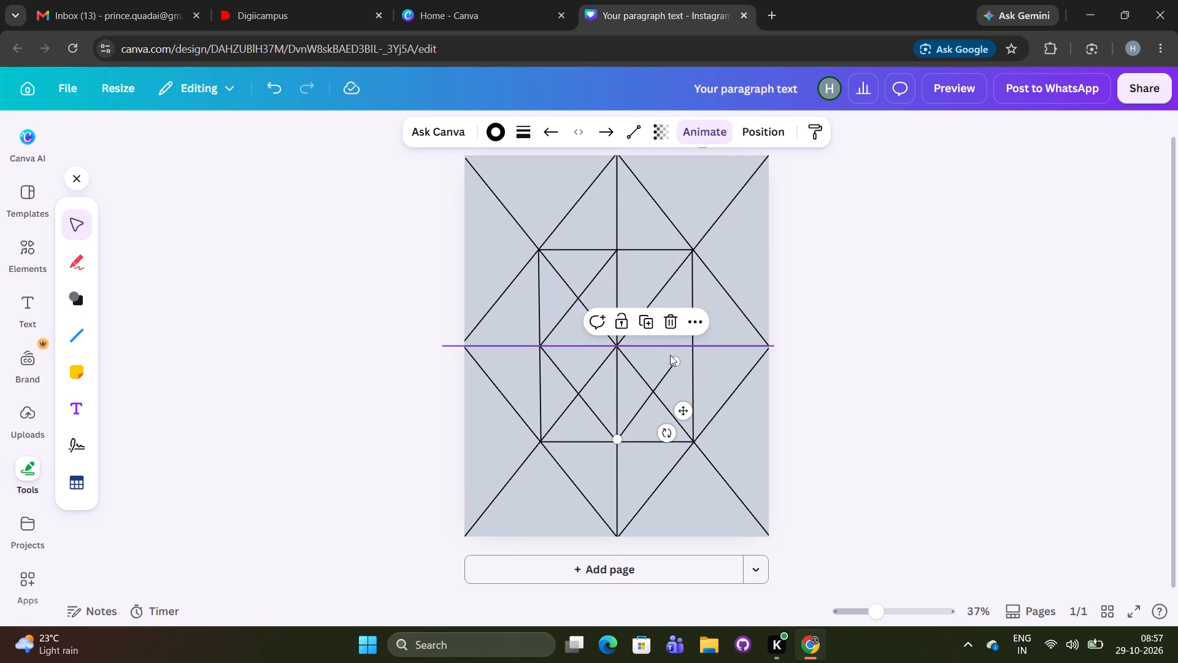
left_click_drag(679, 361, 695, 347)
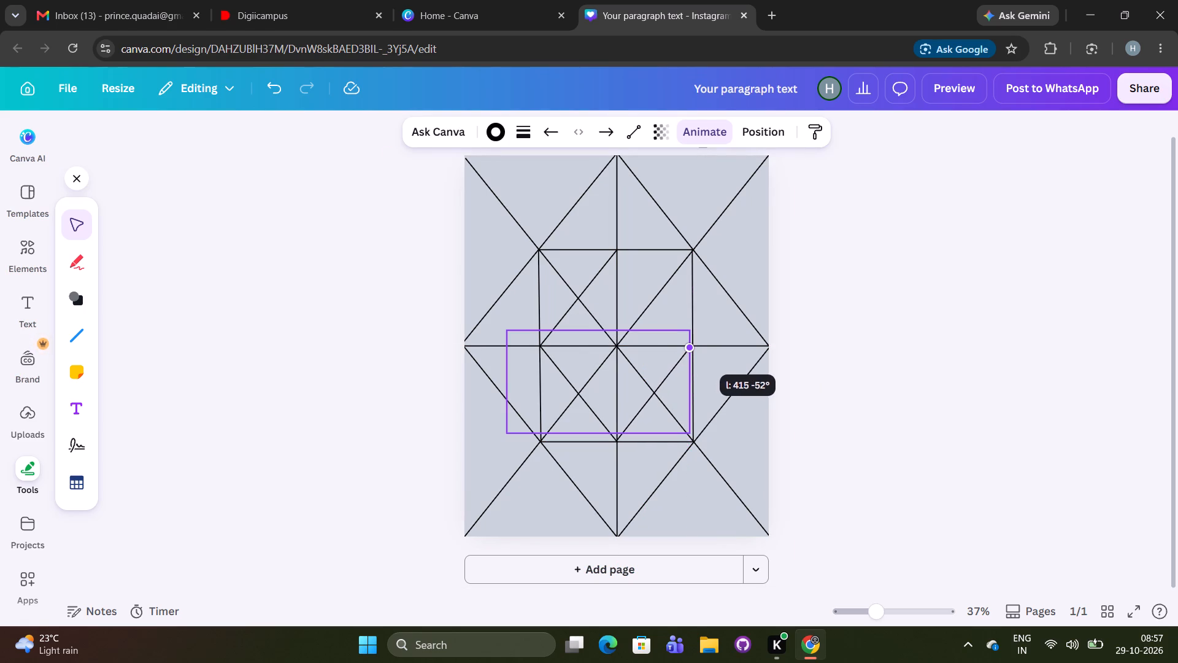
left_click_drag(695, 347, 700, 345)
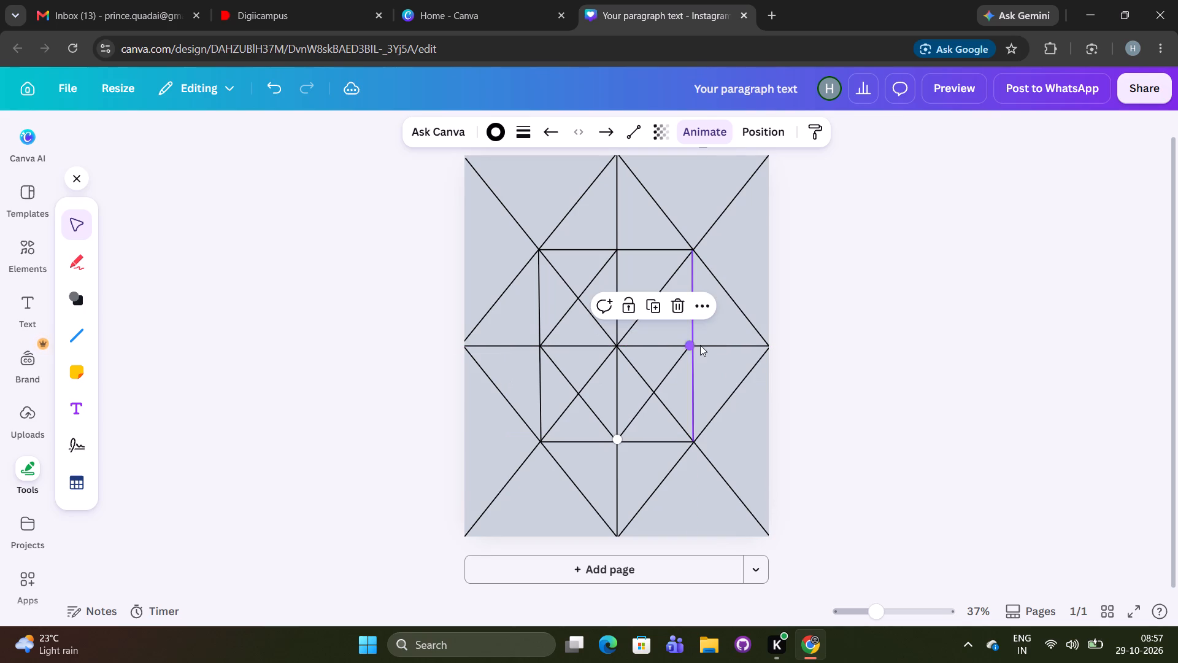
left_click(891, 273)
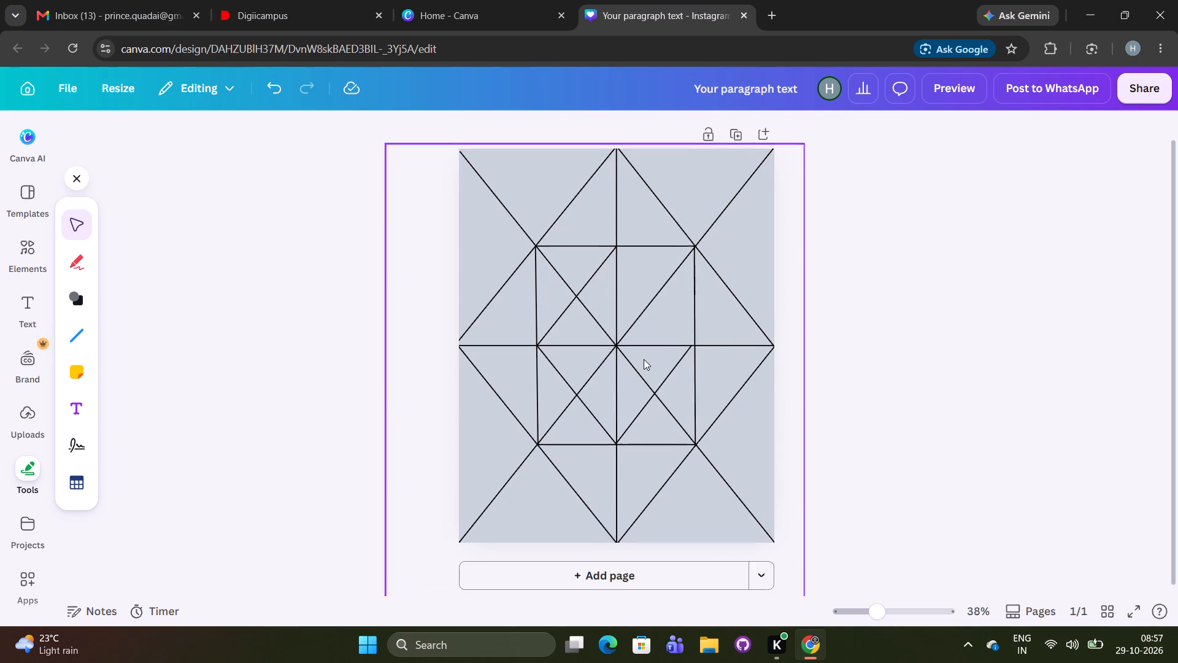
Fine-tune the new diagonal's lower end onto the point where the vertical centre line meets the inner rectangle's bottom side.
left_click(658, 432)
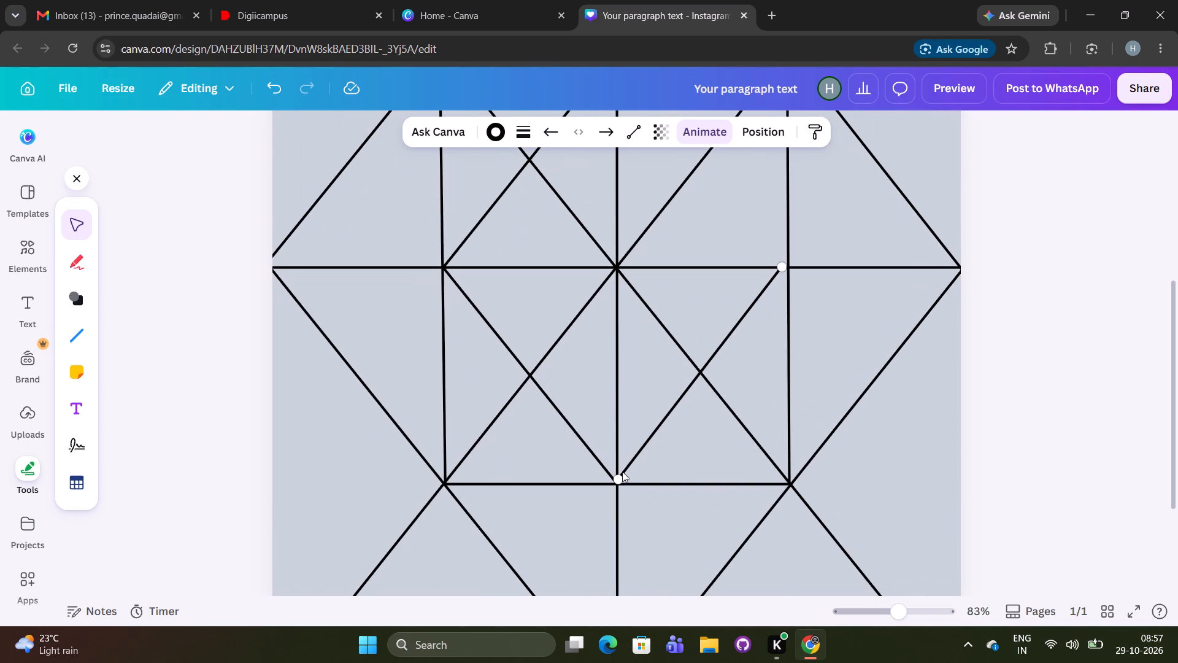
left_click(620, 478)
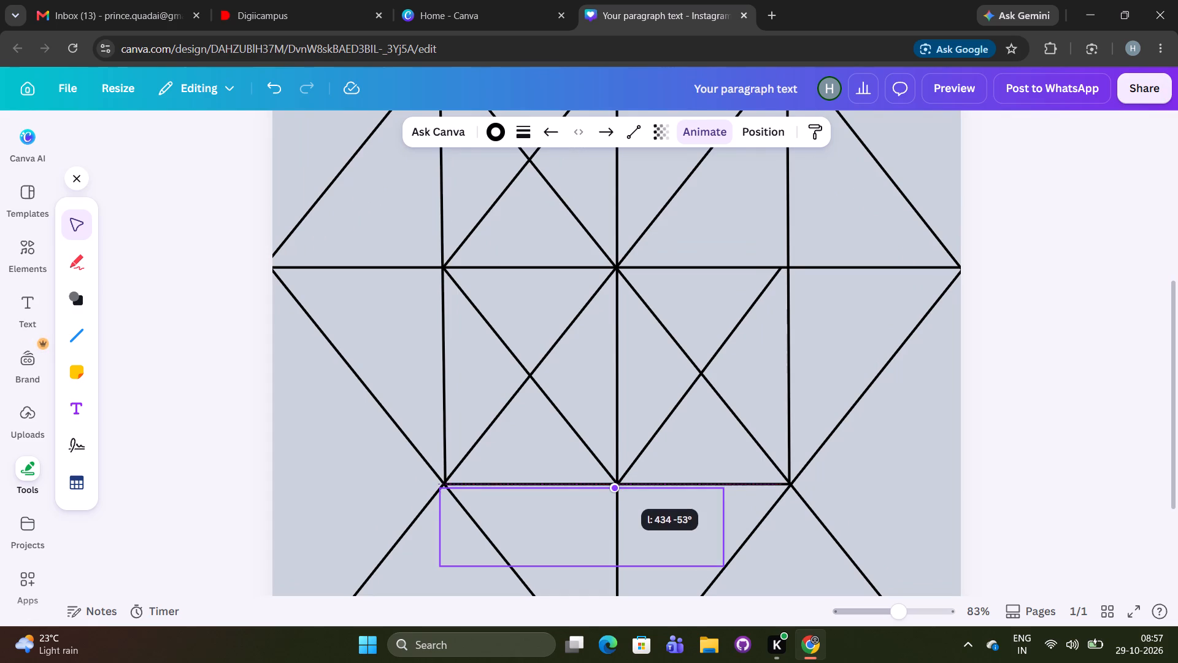
left_click(671, 443)
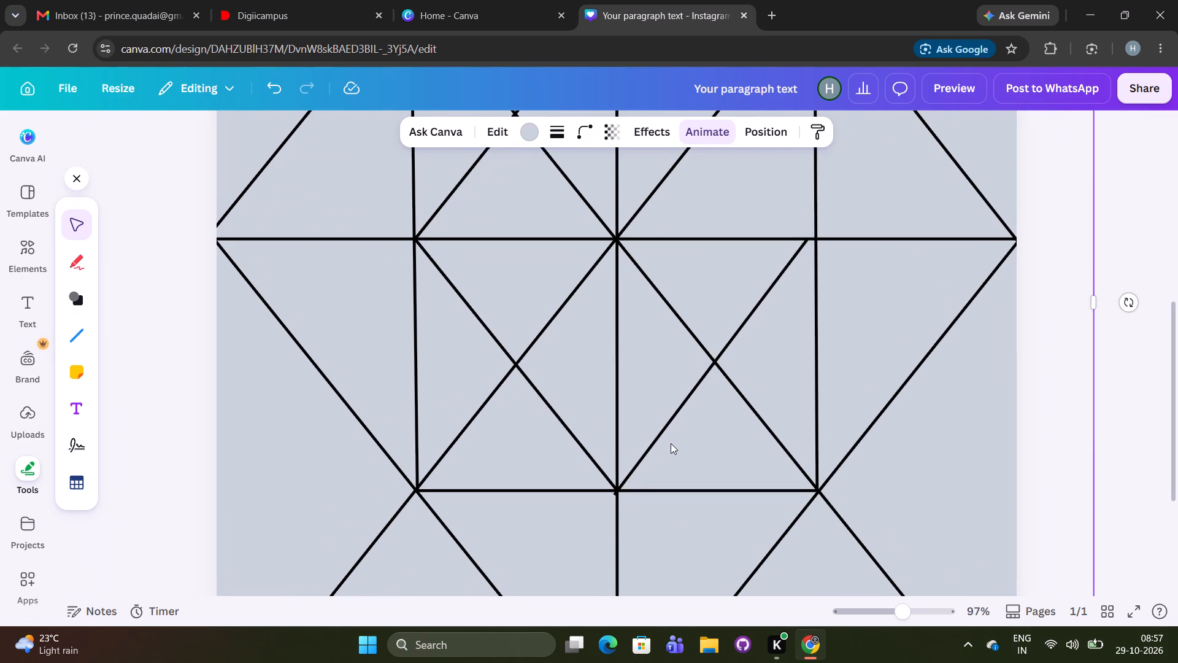
left_click(633, 463)
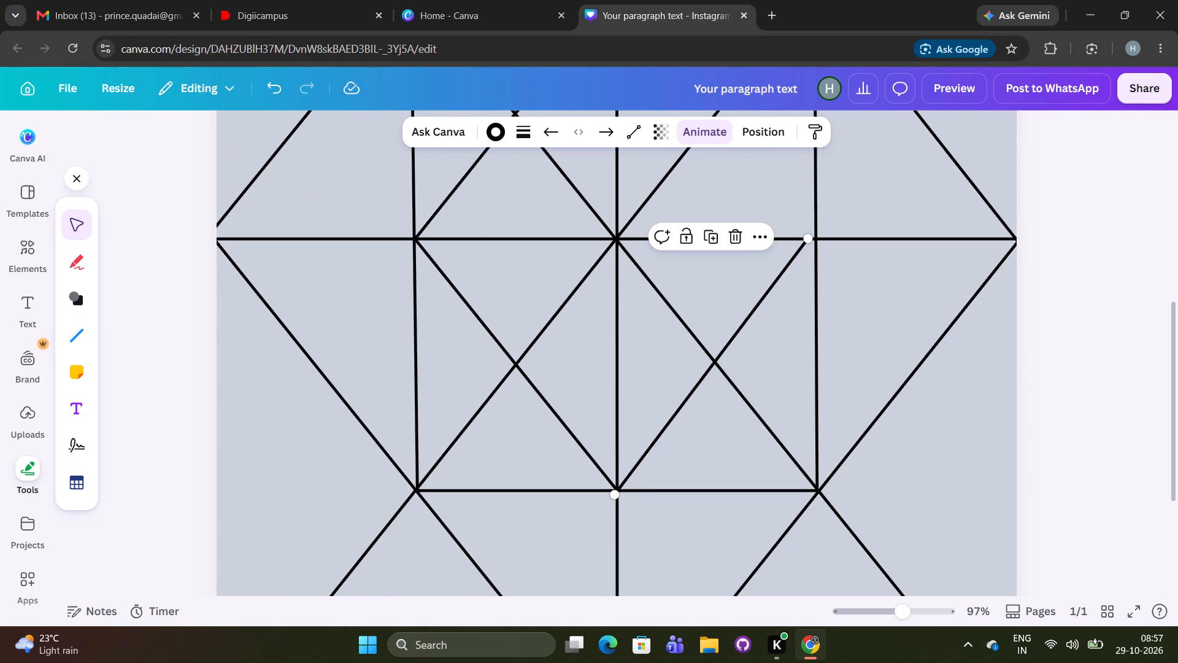
left_click_drag(614, 490, 617, 485)
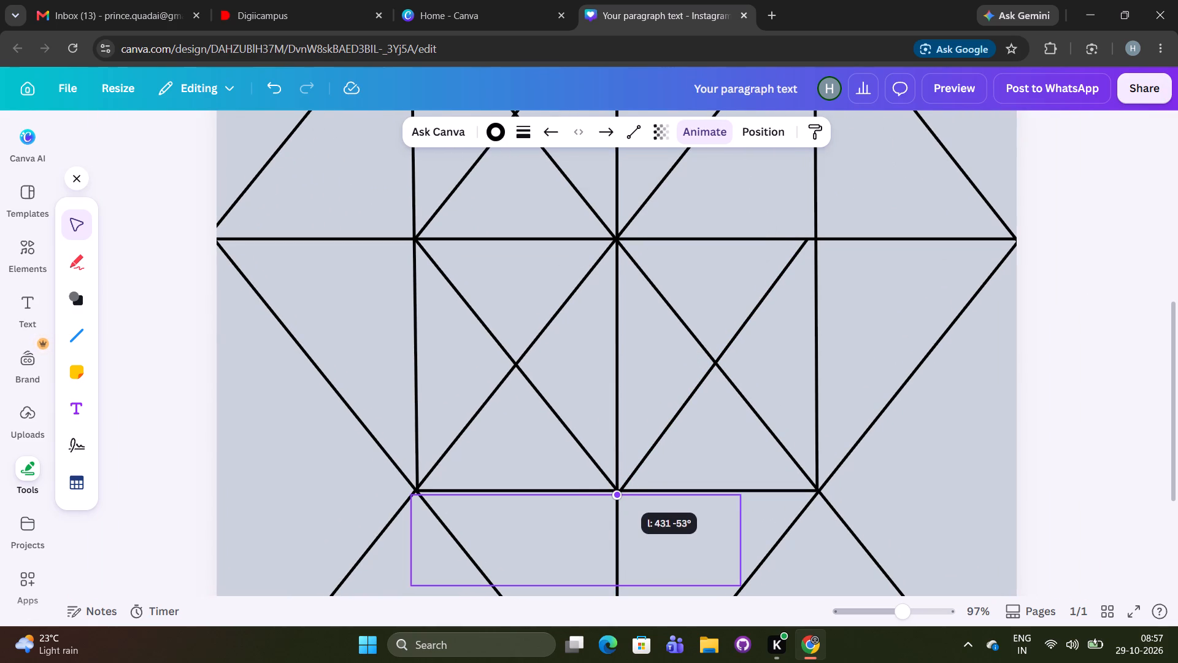
left_click_drag(617, 485, 617, 481)
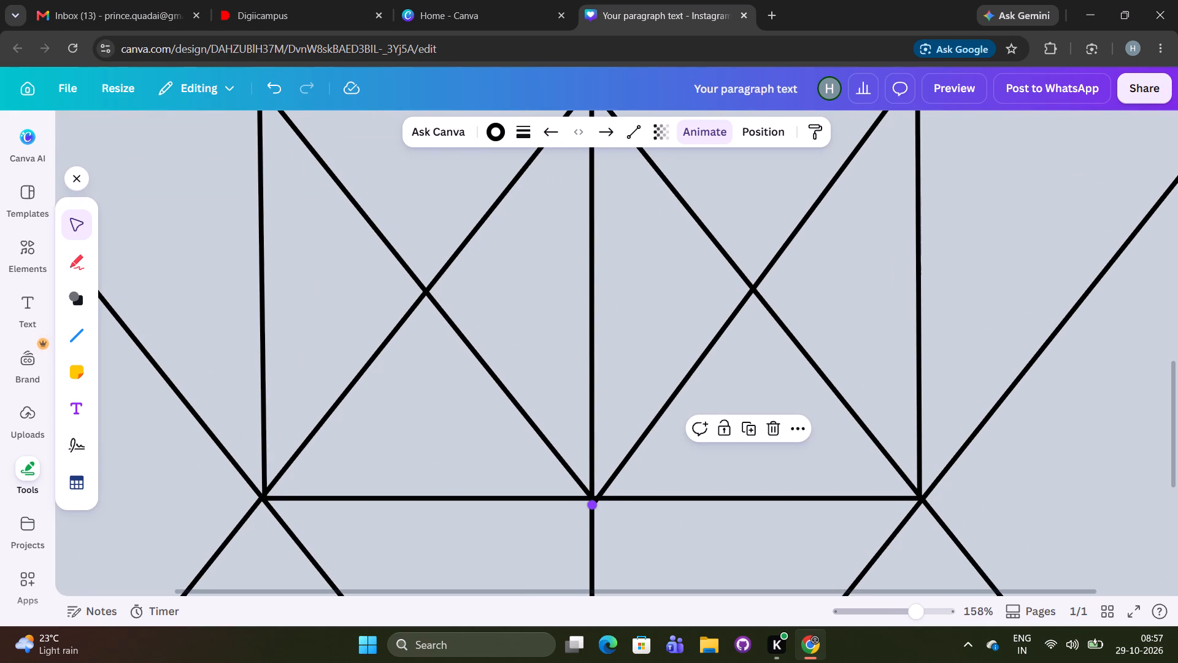
left_click_drag(597, 506, 597, 500)
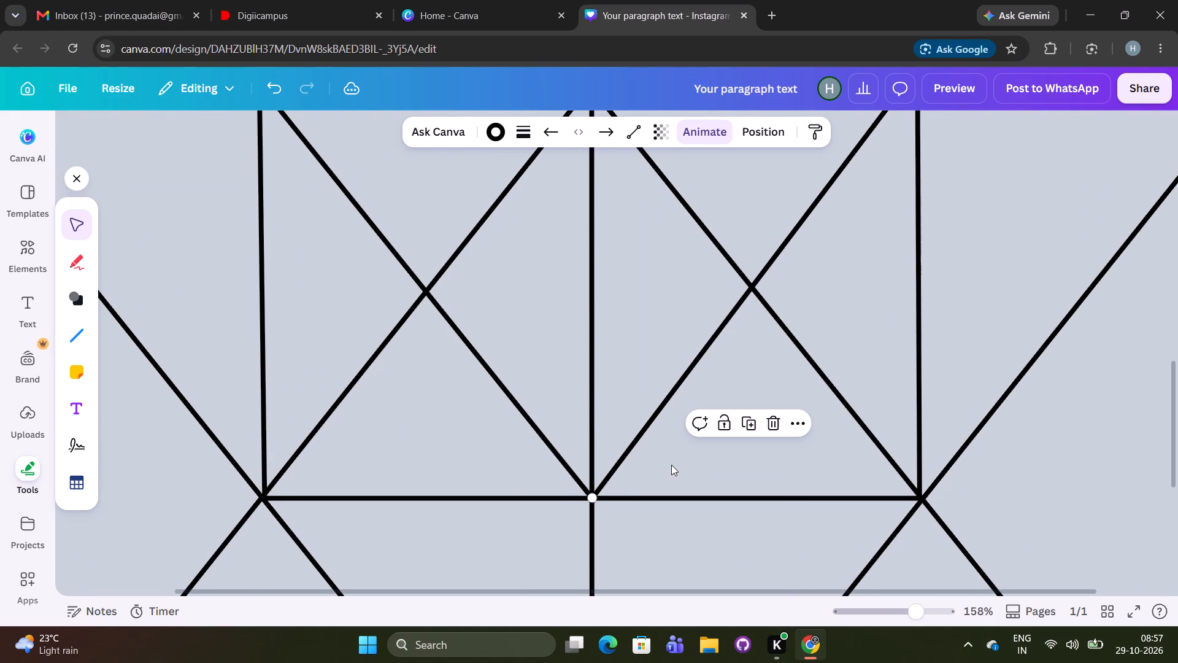
left_click(675, 462)
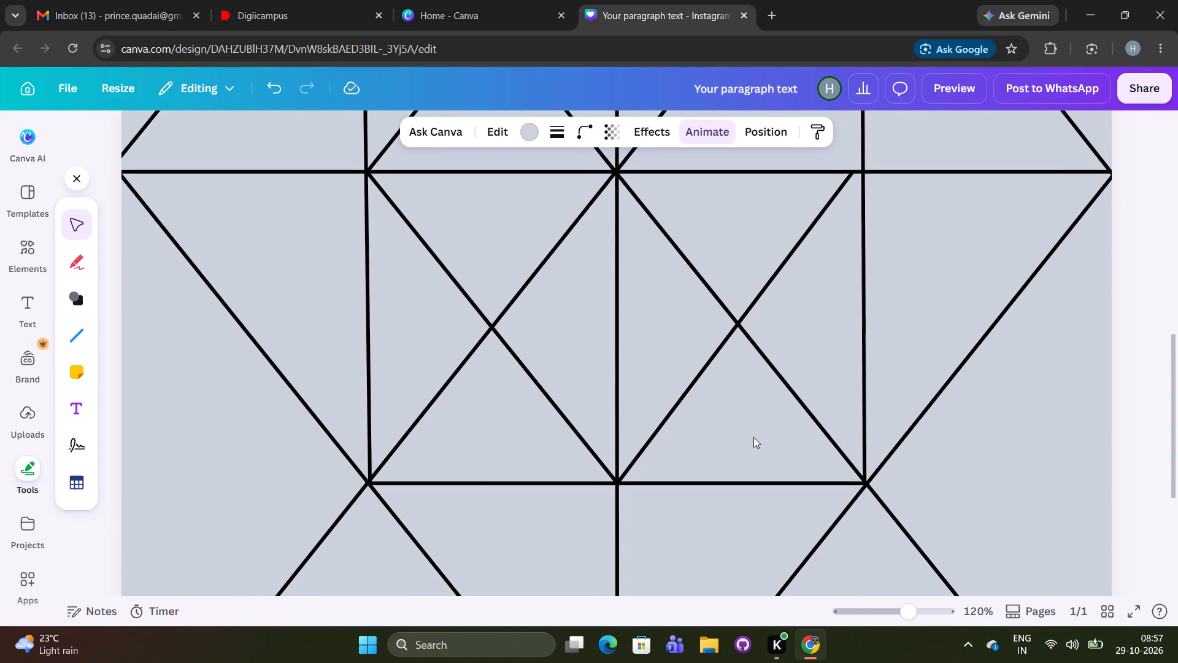
Extend the same diagonal's upper end to the midpoint of the inner rectangle's right side, on the horizontal centre line.
left_click(830, 207)
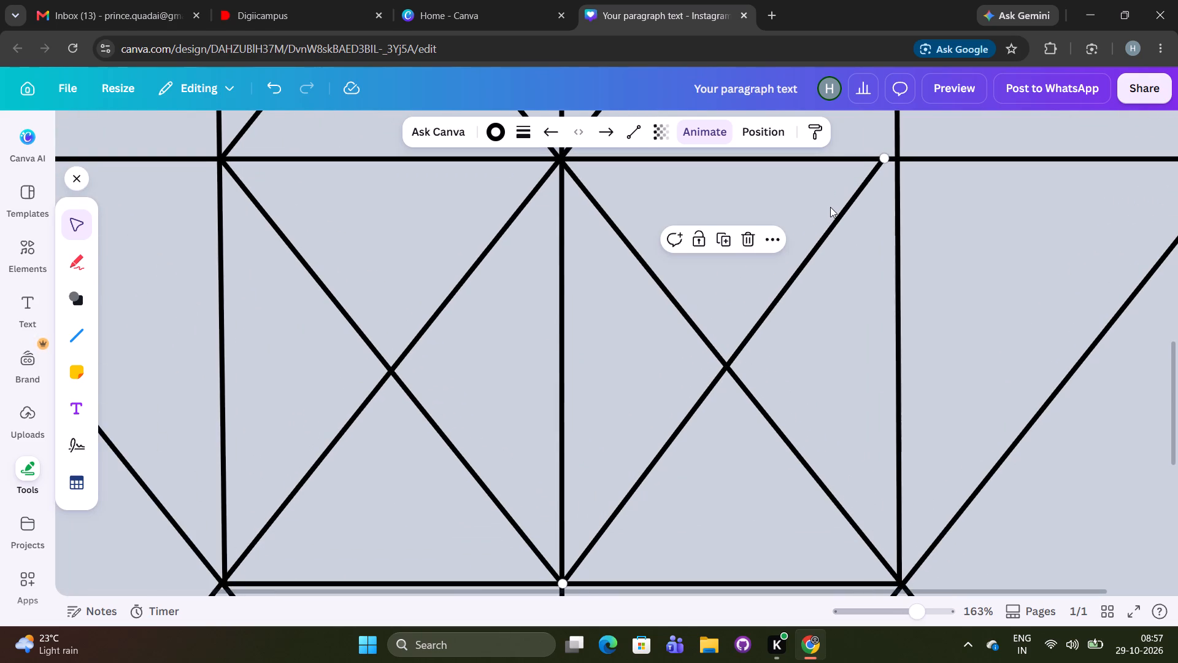
scroll(890, 257, "up", 1)
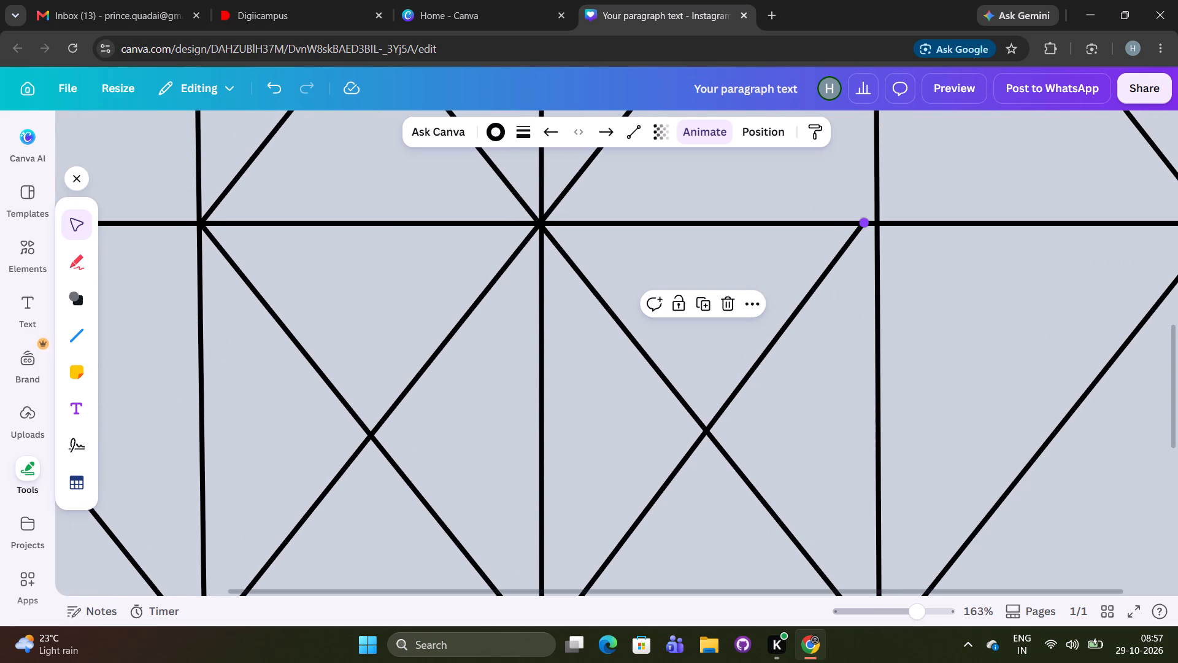
left_click_drag(867, 221, 876, 221)
left_click(937, 174)
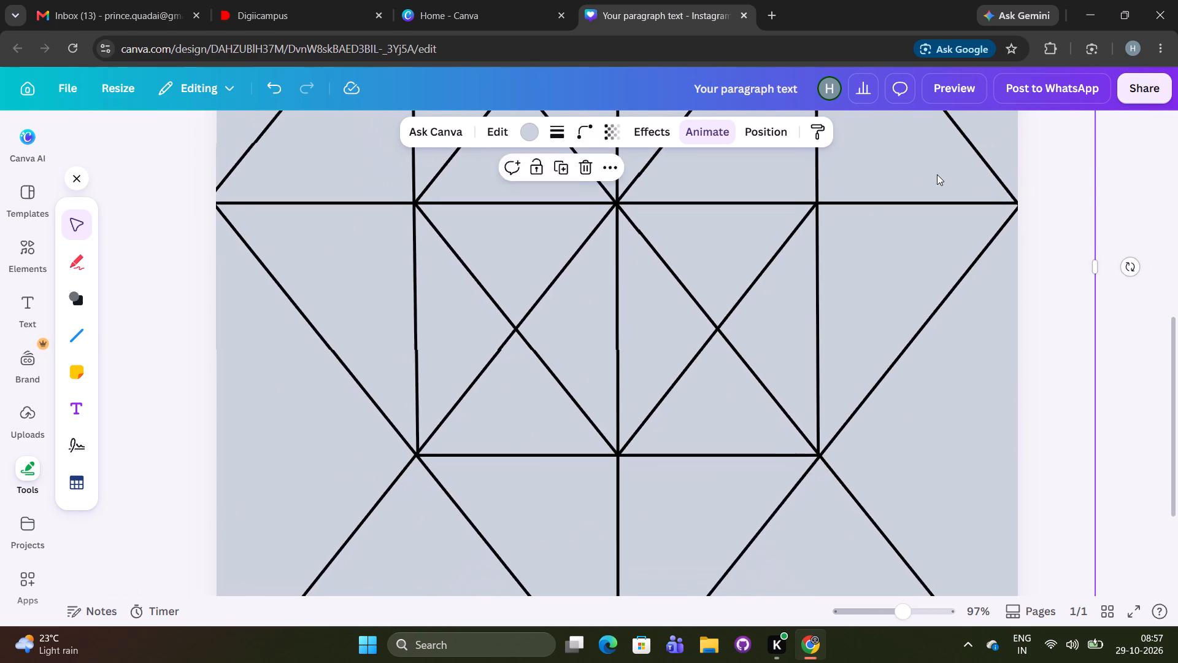
Lock the diagonal joining the midpoints of the inner rectangle's bottom and right sides.
left_click(730, 246)
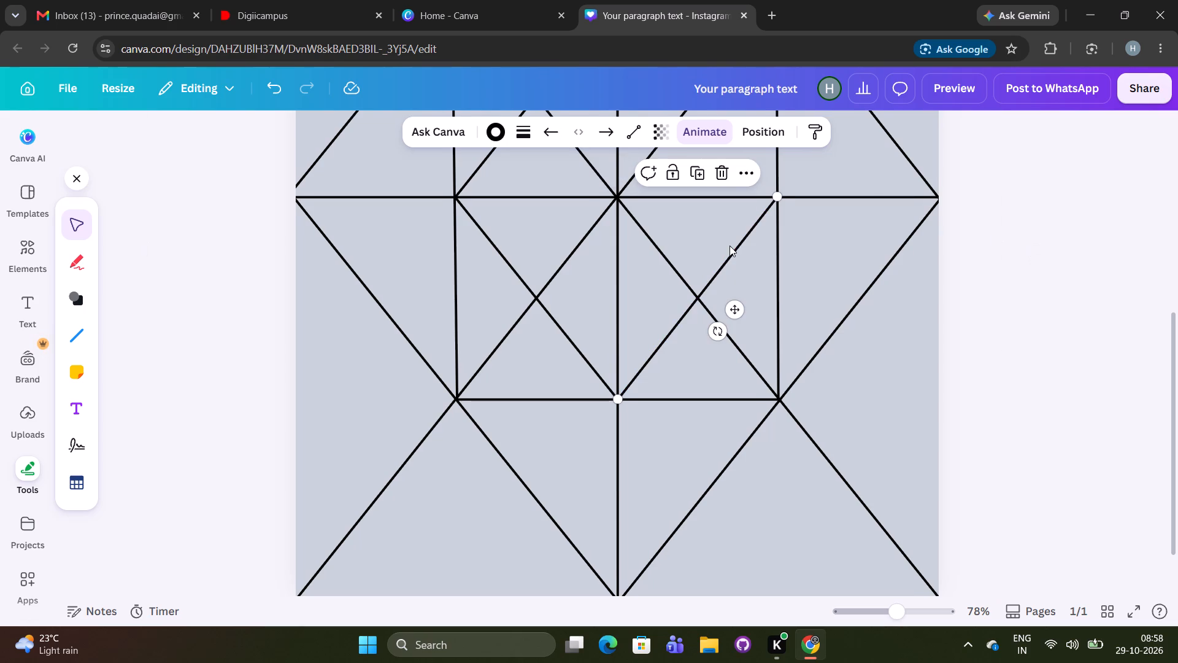
left_click(672, 167)
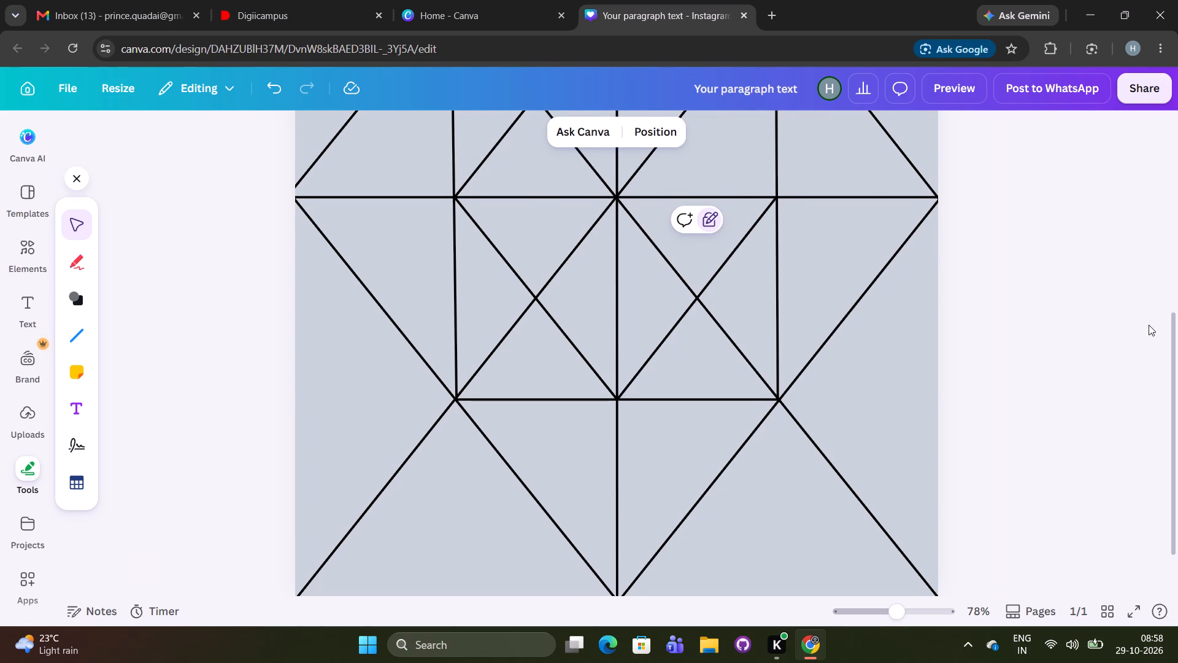
left_click(1095, 359)
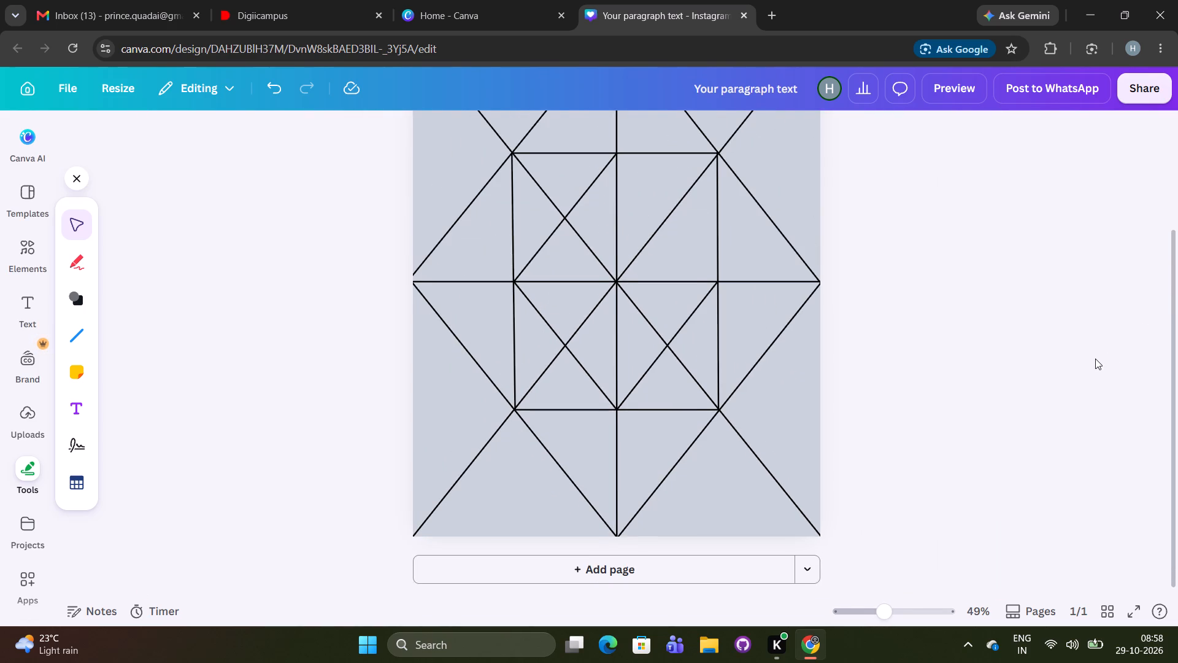
Add a straight line at the page centre and tilt it so it slopes down to the right.
scroll(1095, 359, "up", 2)
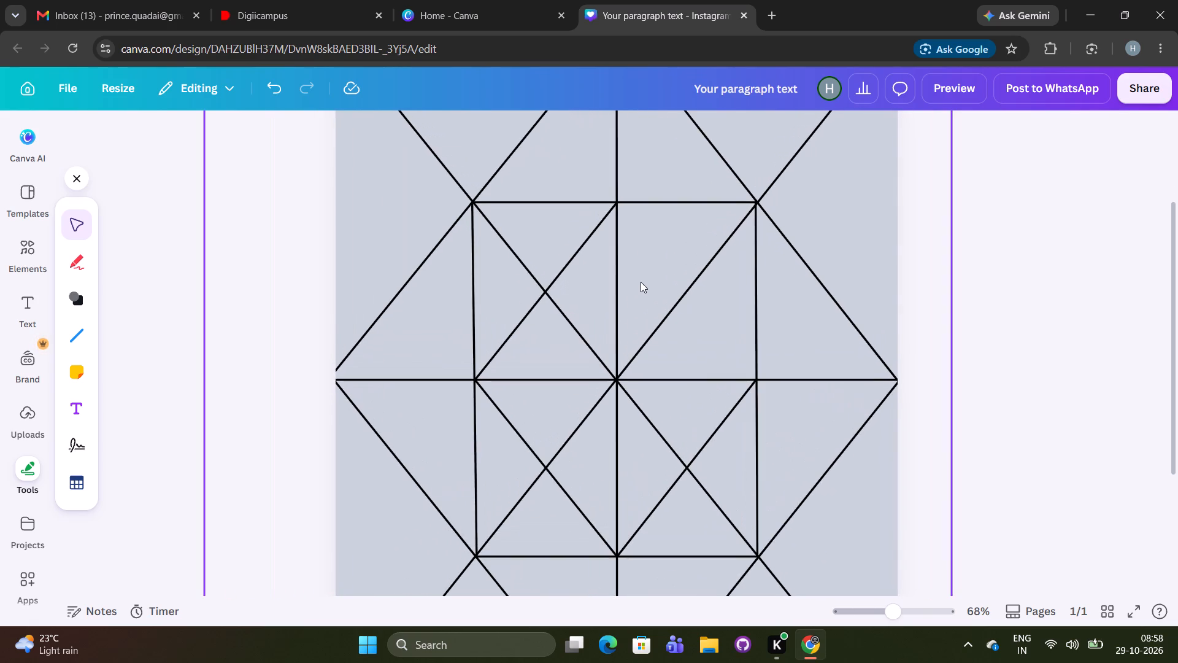
scroll(641, 282, "down", 1)
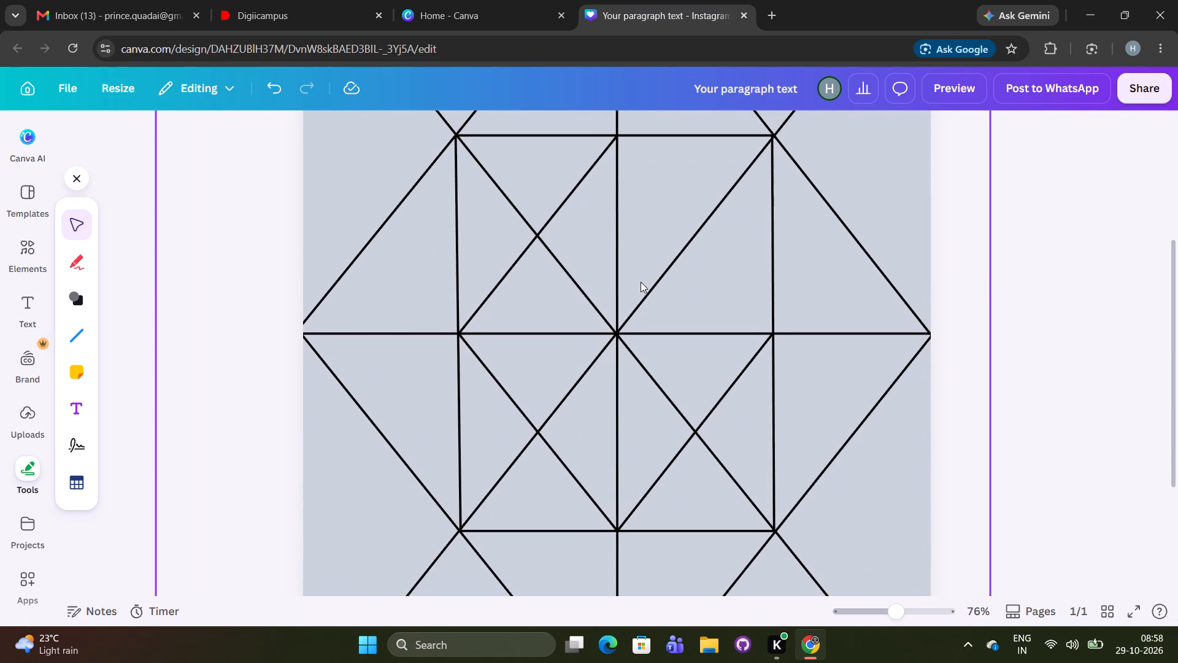
scroll(641, 282, "down", 1)
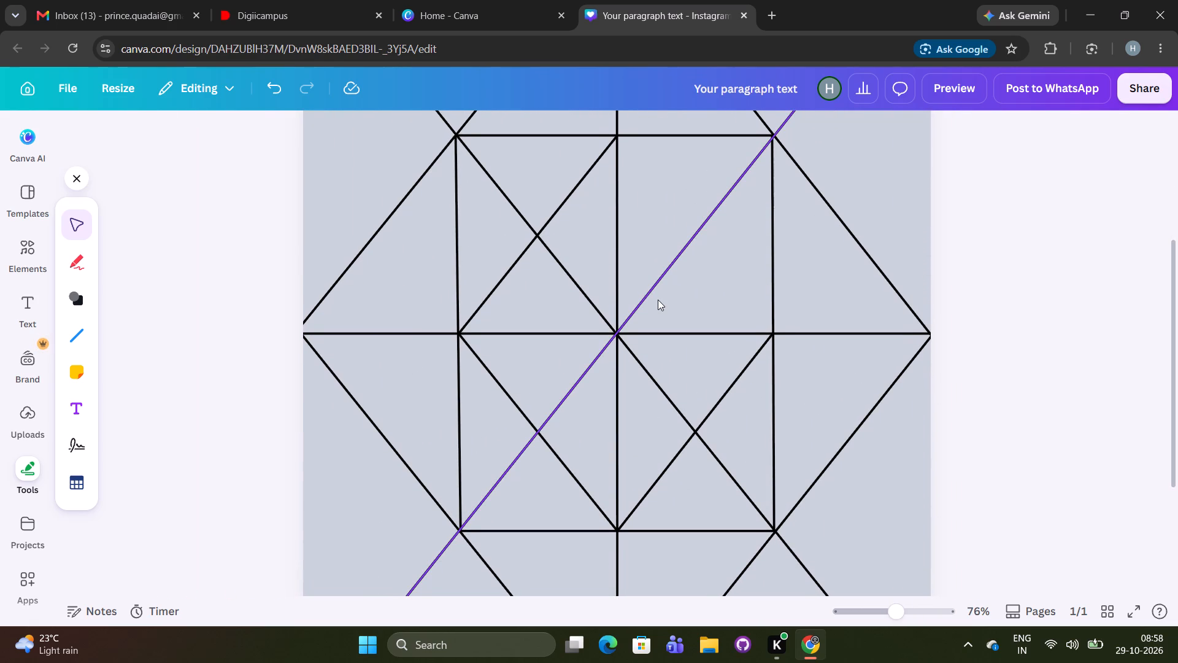
scroll(658, 309, "up", 1)
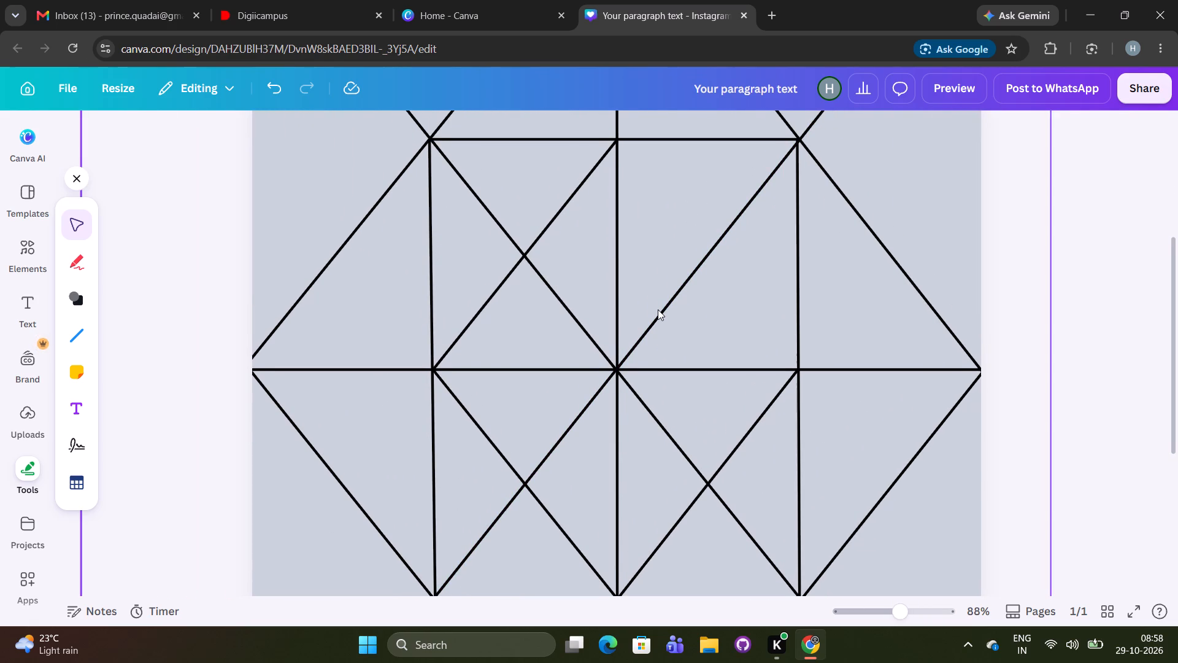
scroll(658, 309, "up", 1)
left_click(77, 336)
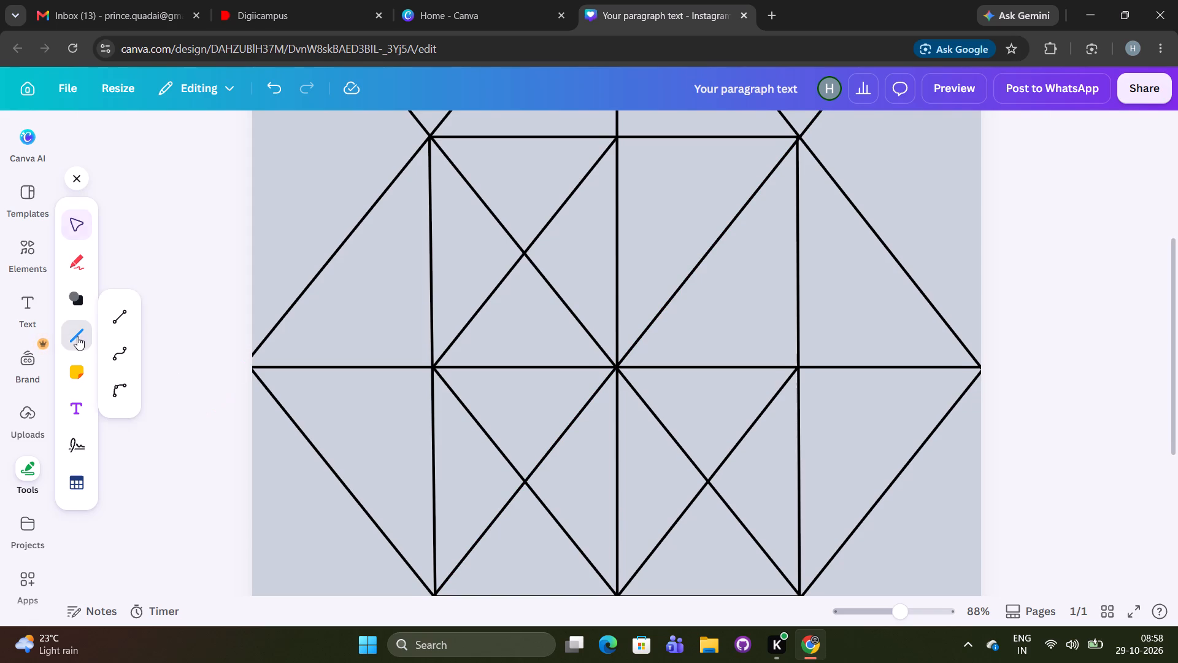
left_click(117, 318)
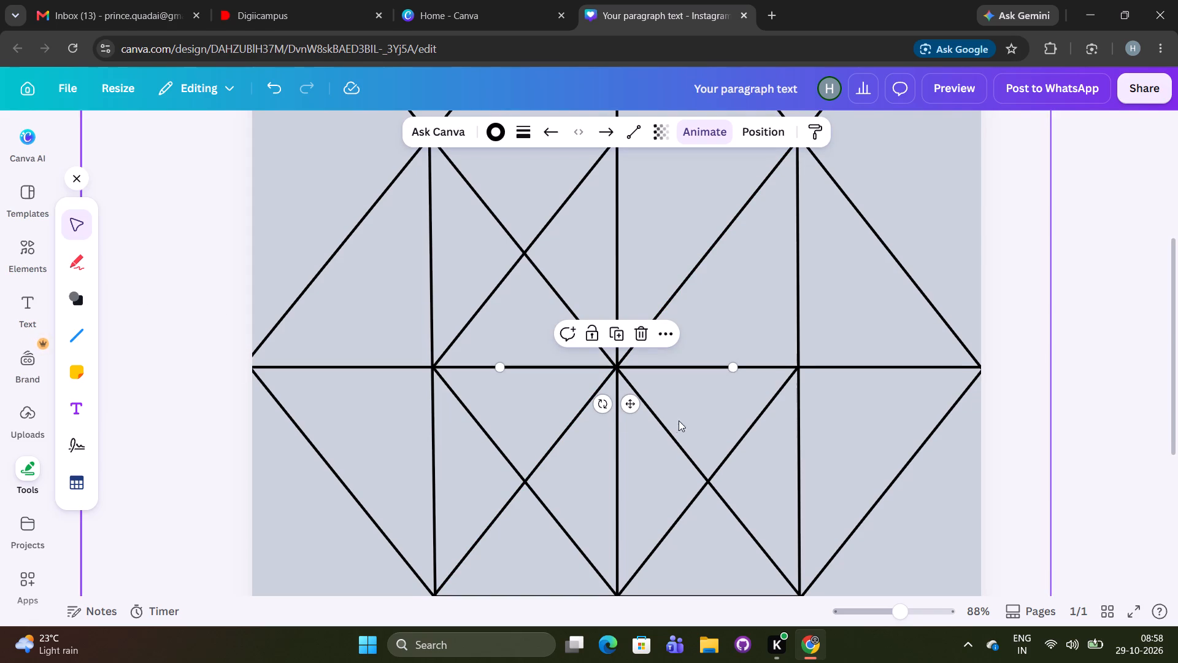
left_click_drag(599, 407, 722, 355)
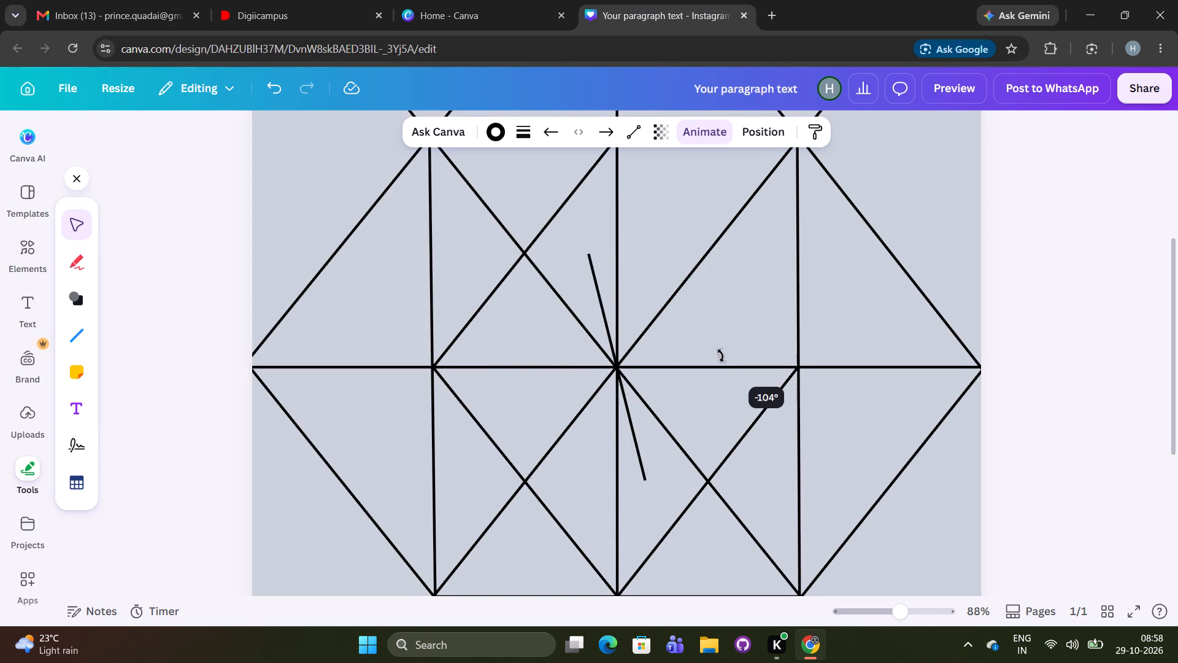
left_click_drag(722, 355, 693, 334)
Move the tilted line into the inner rectangle's upper-right quarter, with its upper end at the midpoint of the top side.
left_click_drag(637, 336, 720, 246)
scroll(720, 246, "up", 1)
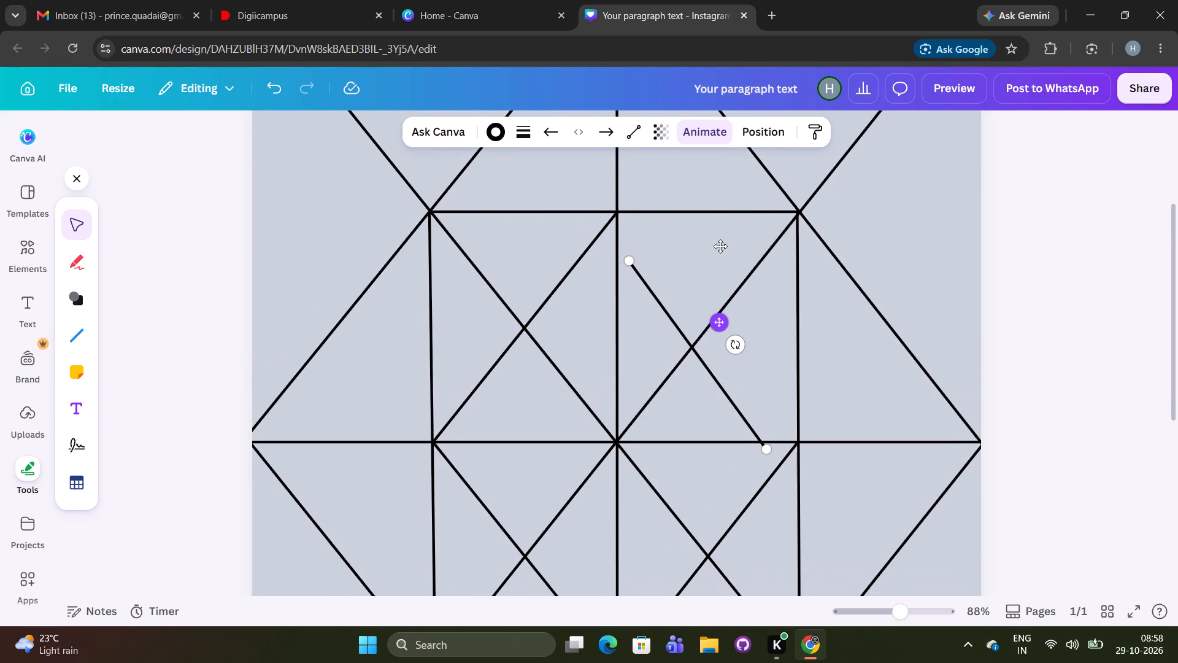
scroll(720, 246, "up", 1)
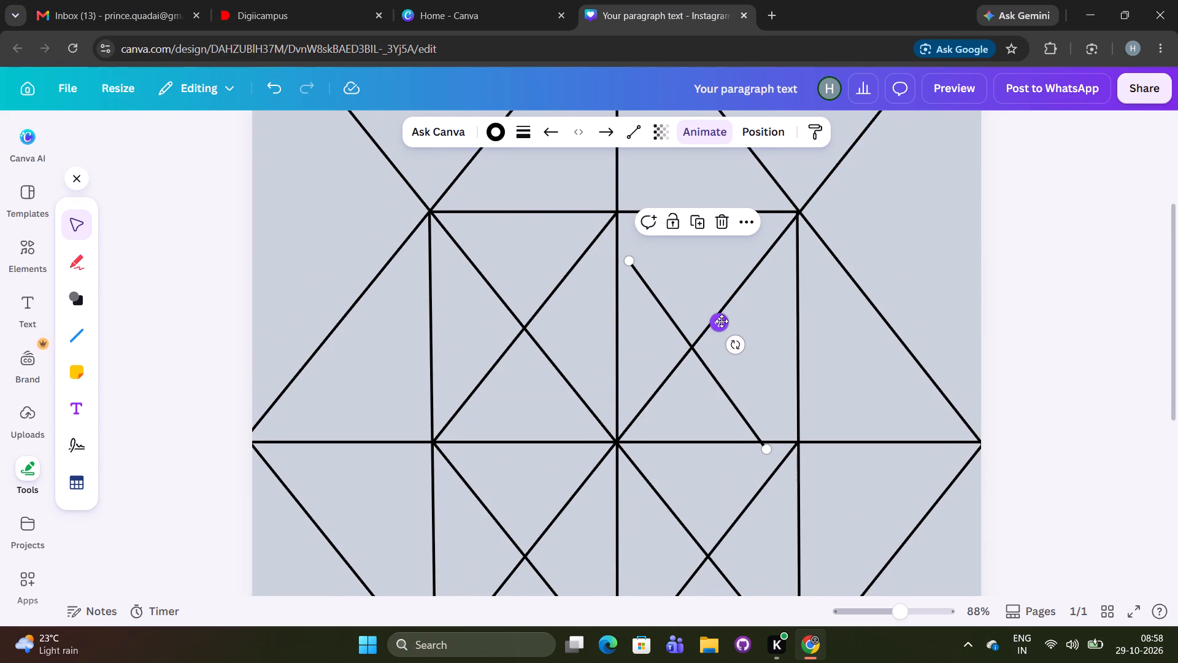
left_click_drag(722, 321, 712, 281)
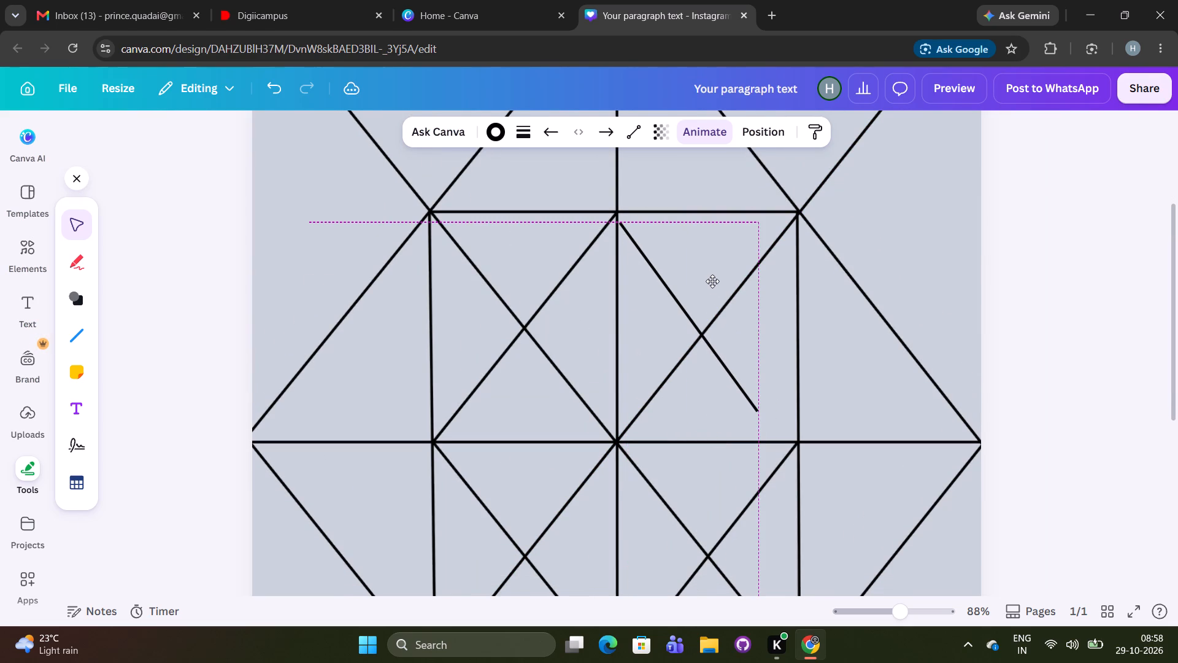
left_click_drag(712, 281, 712, 274)
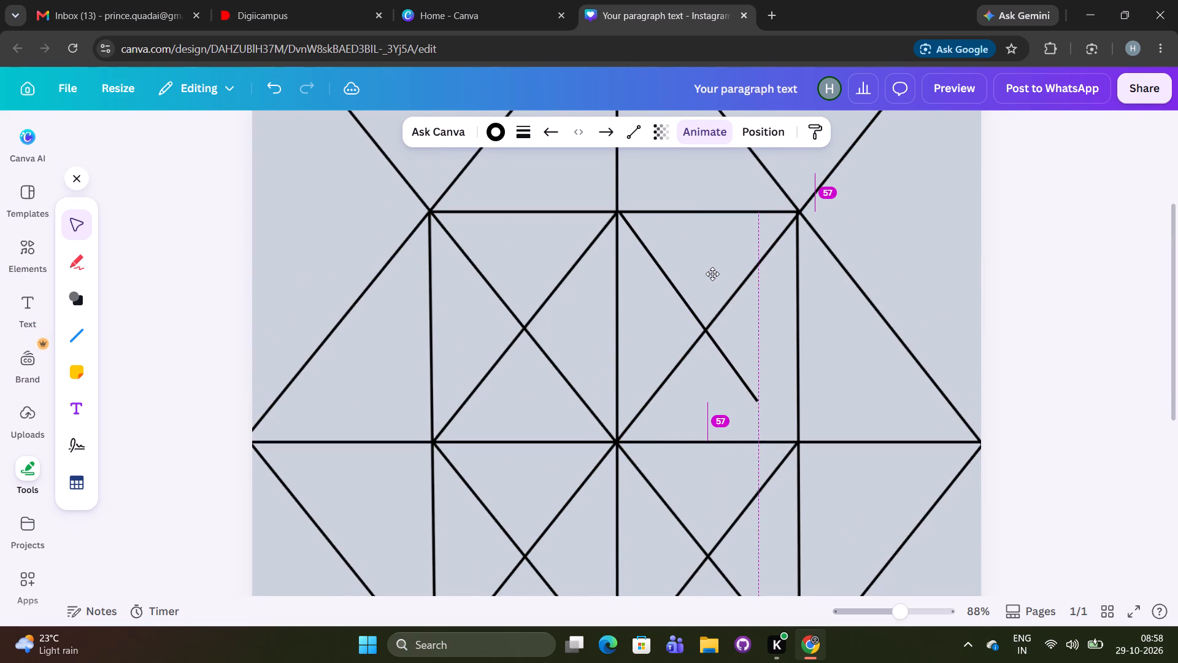
left_click_drag(712, 274, 712, 274)
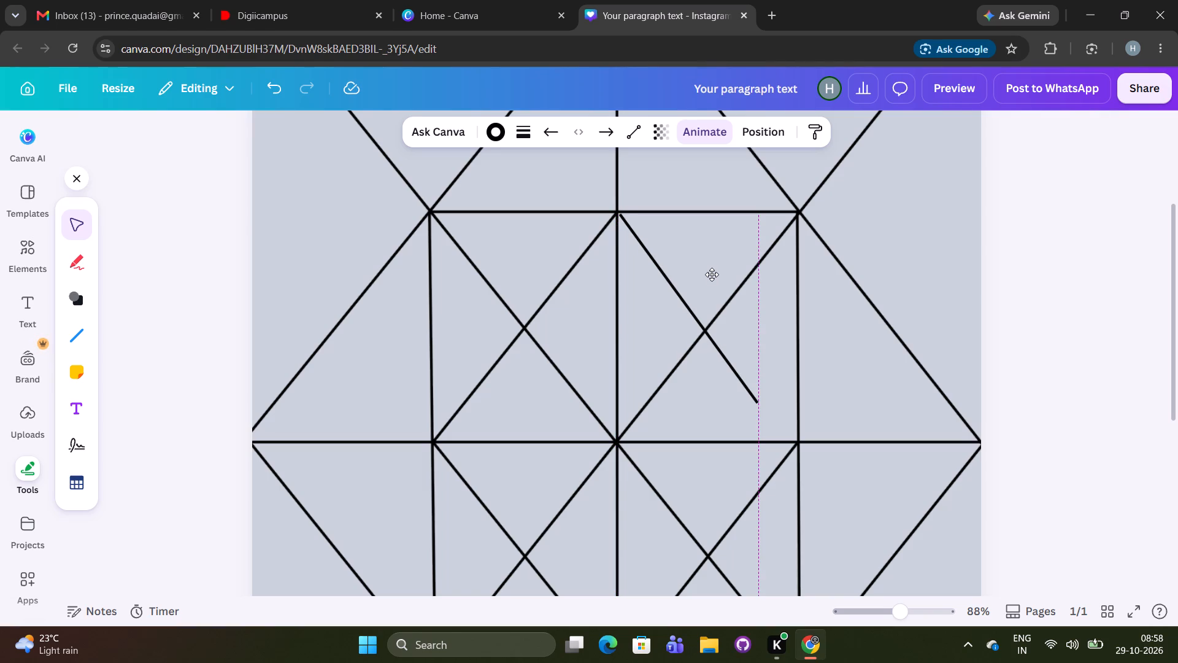
left_click_drag(712, 274, 710, 274)
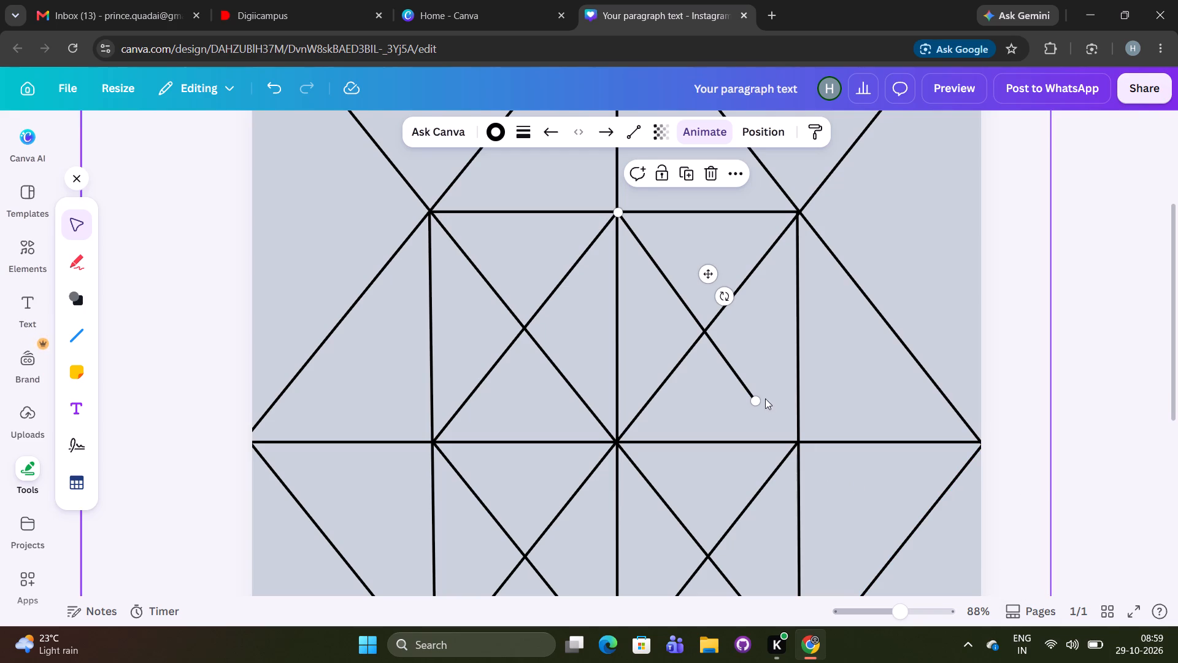
Extend the new diagonal's lower end to the midpoint of the inner rectangle's right side.
left_click_drag(757, 400, 798, 442)
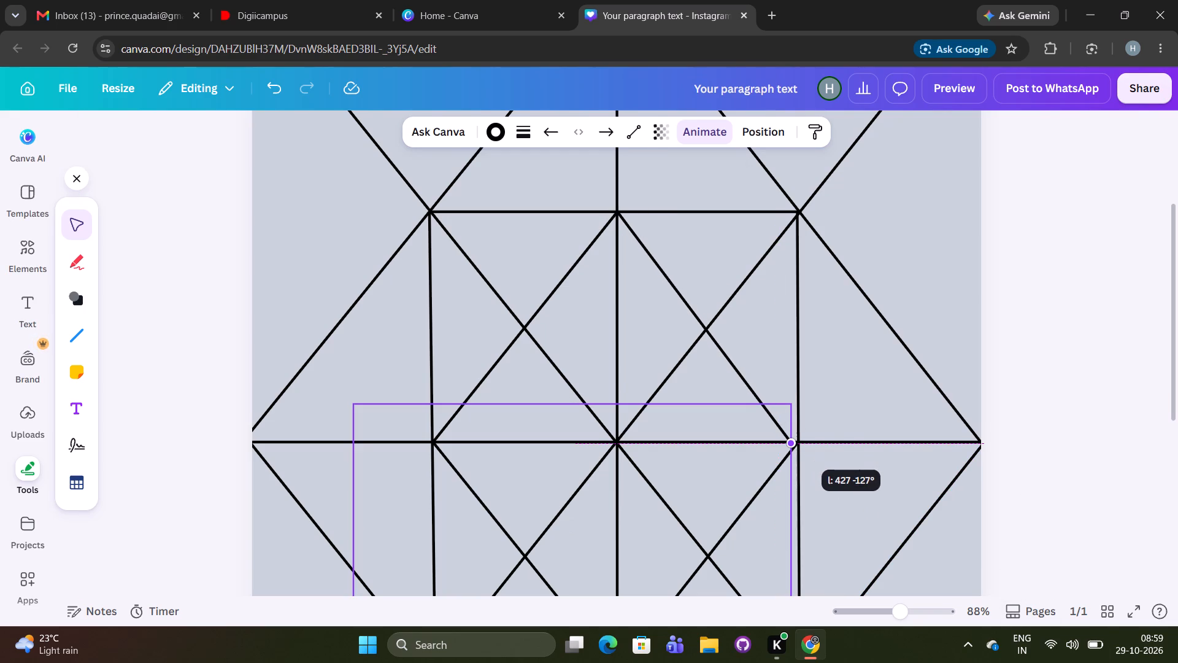
left_click_drag(798, 442, 798, 443)
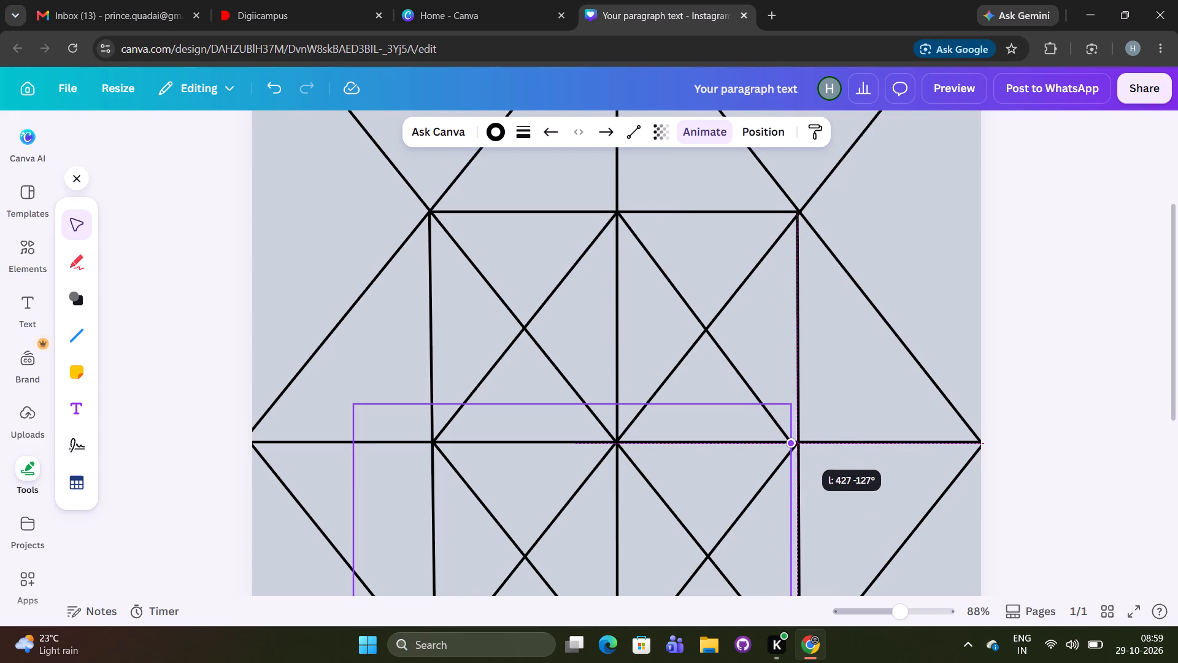
left_click_drag(798, 443, 801, 441)
left_click(841, 403)
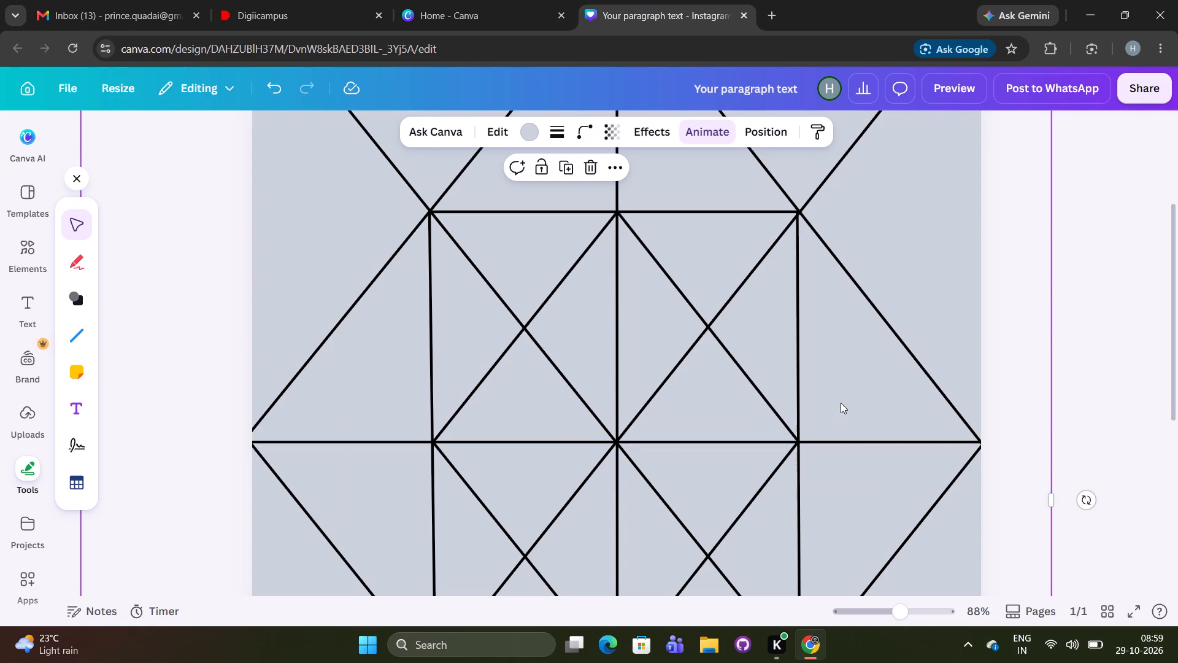
Lock the diagonal joining the midpoints of the inner rectangle's top and right sides.
left_click(651, 255)
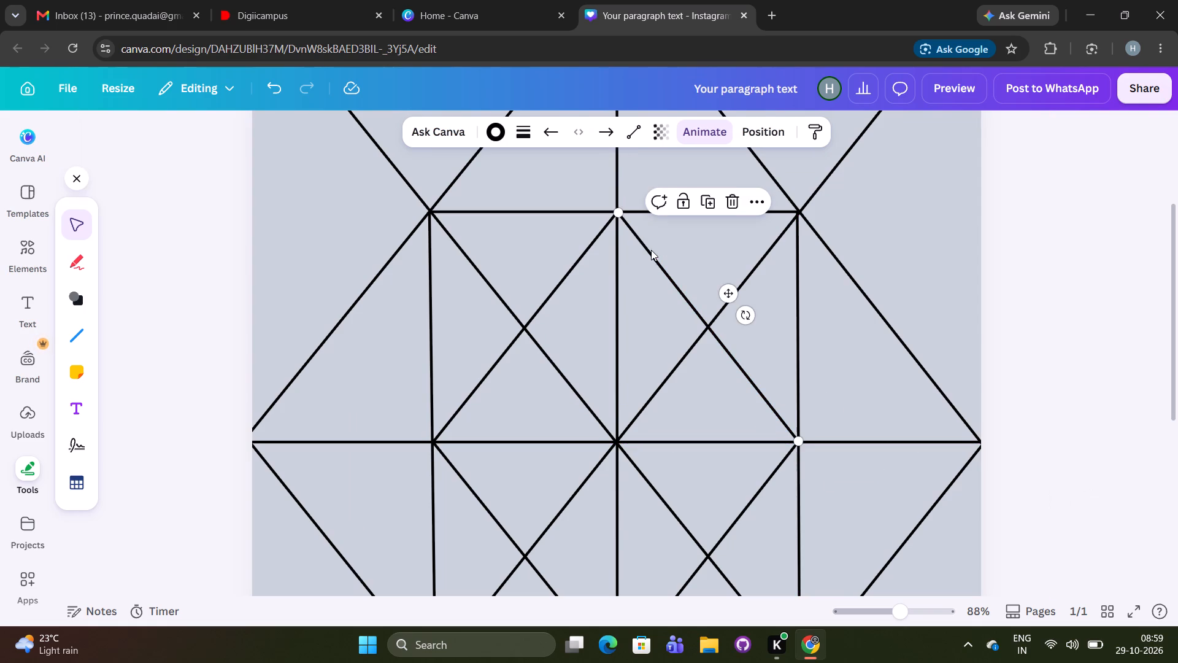
left_click(683, 204)
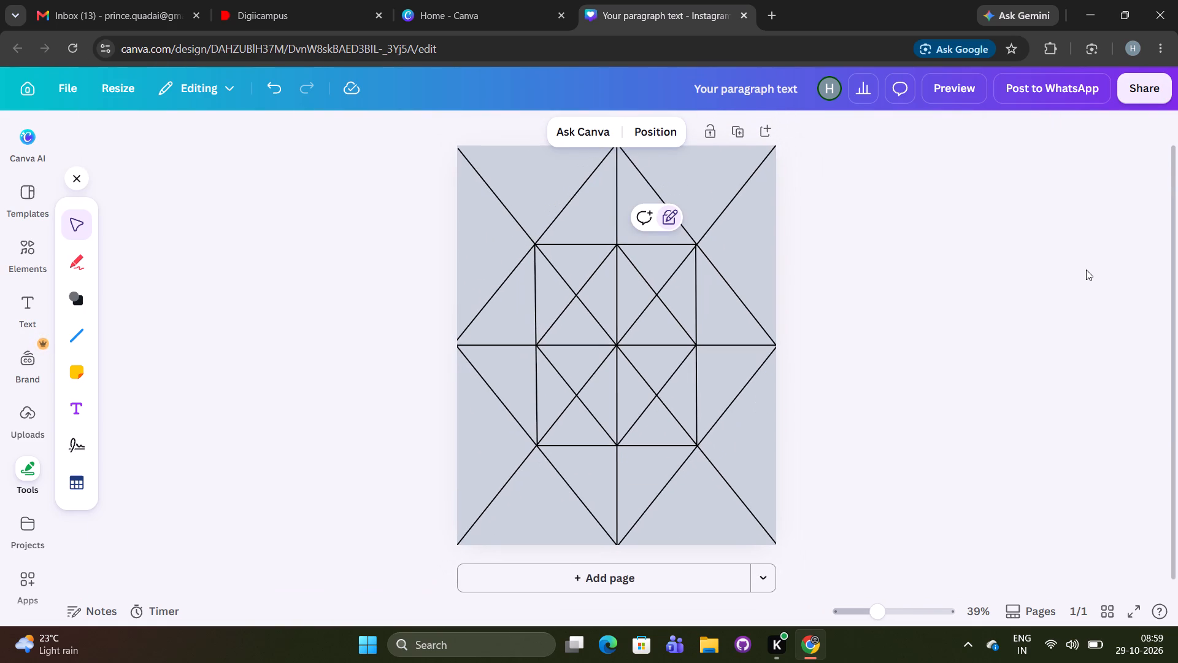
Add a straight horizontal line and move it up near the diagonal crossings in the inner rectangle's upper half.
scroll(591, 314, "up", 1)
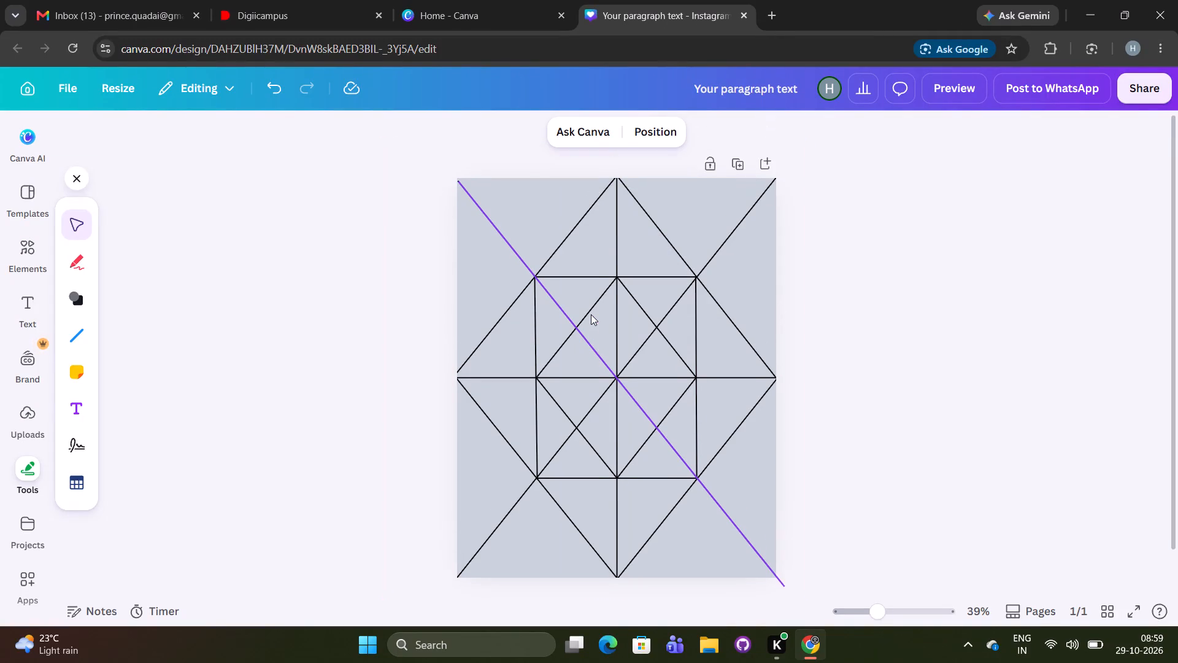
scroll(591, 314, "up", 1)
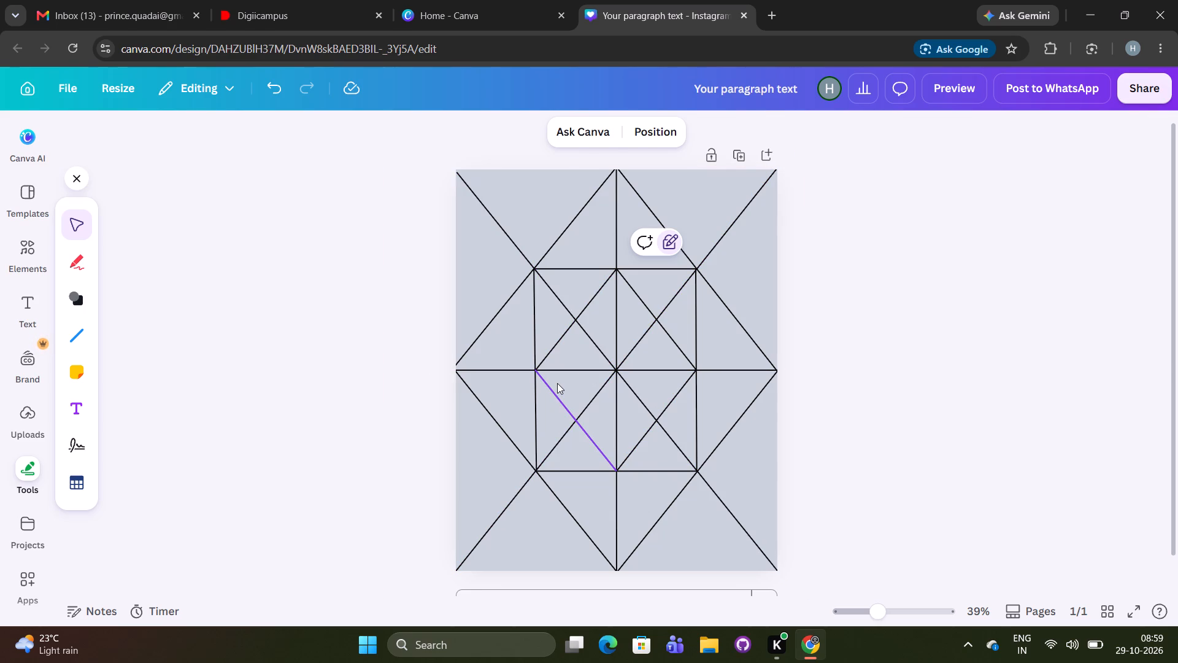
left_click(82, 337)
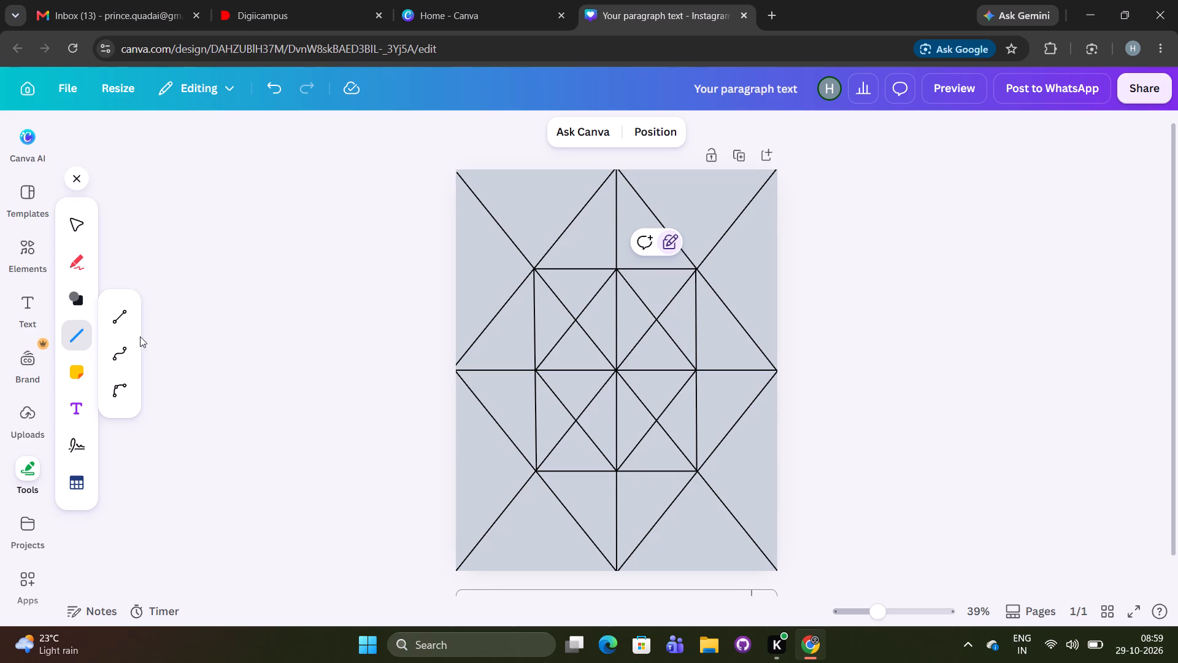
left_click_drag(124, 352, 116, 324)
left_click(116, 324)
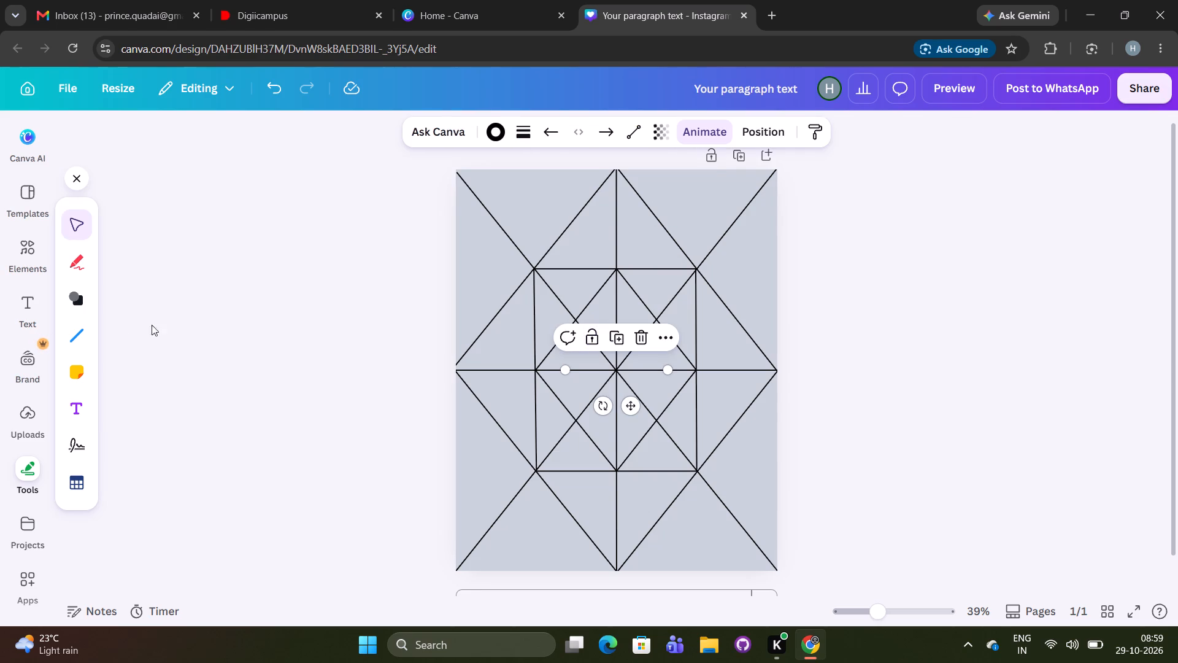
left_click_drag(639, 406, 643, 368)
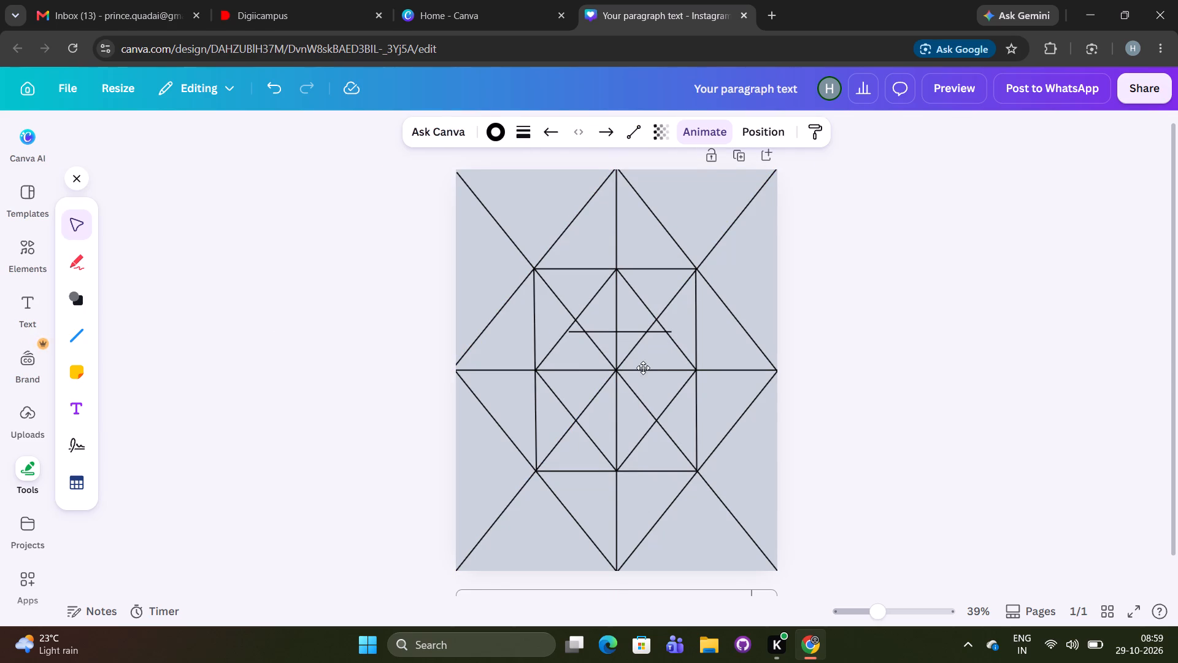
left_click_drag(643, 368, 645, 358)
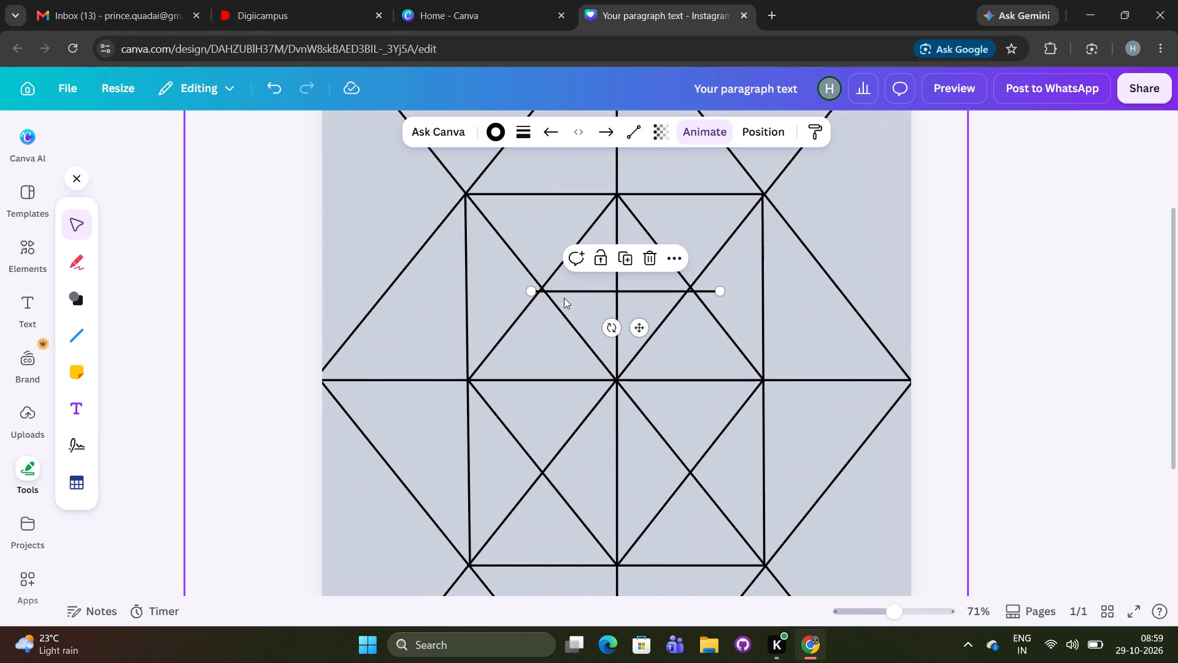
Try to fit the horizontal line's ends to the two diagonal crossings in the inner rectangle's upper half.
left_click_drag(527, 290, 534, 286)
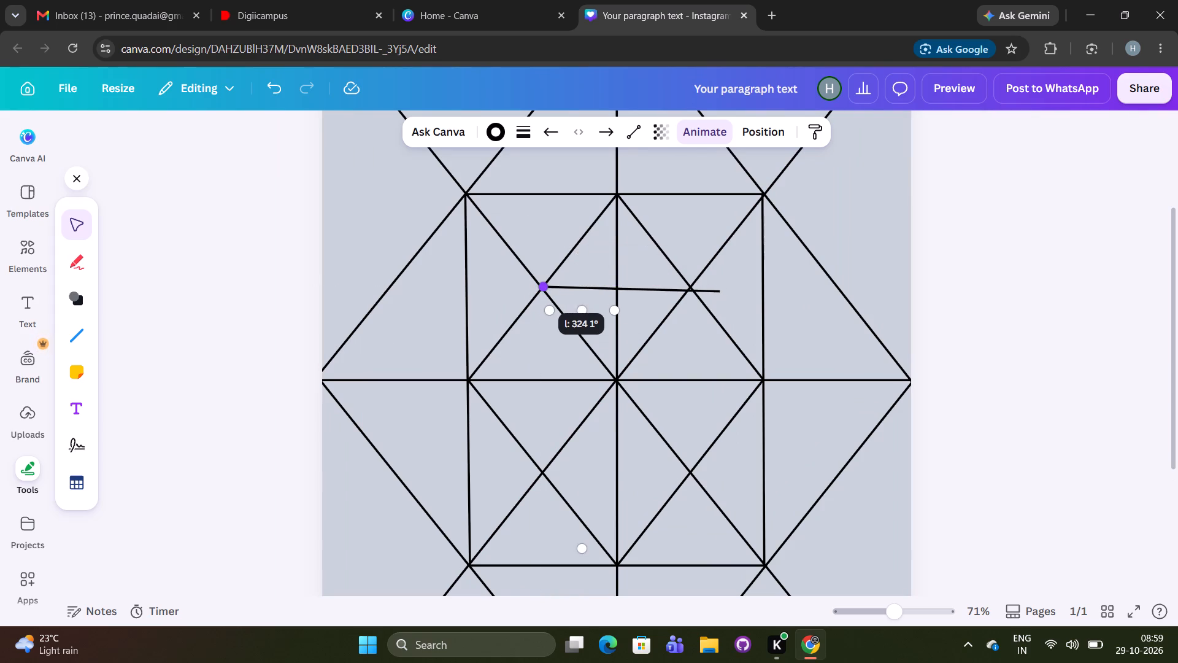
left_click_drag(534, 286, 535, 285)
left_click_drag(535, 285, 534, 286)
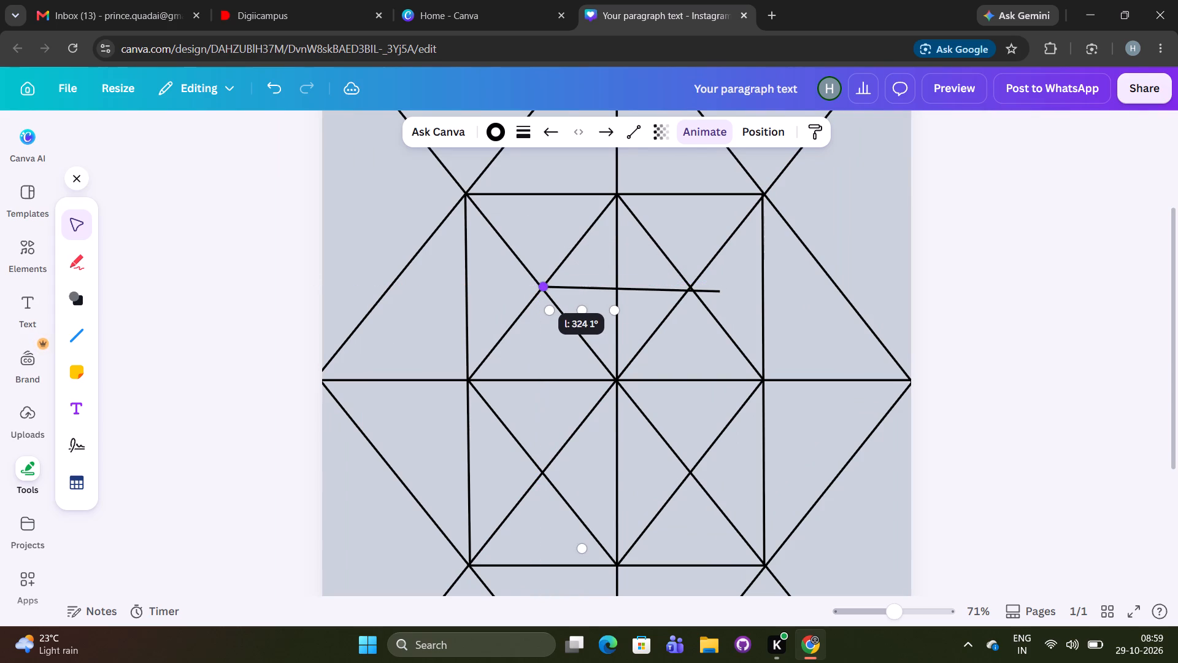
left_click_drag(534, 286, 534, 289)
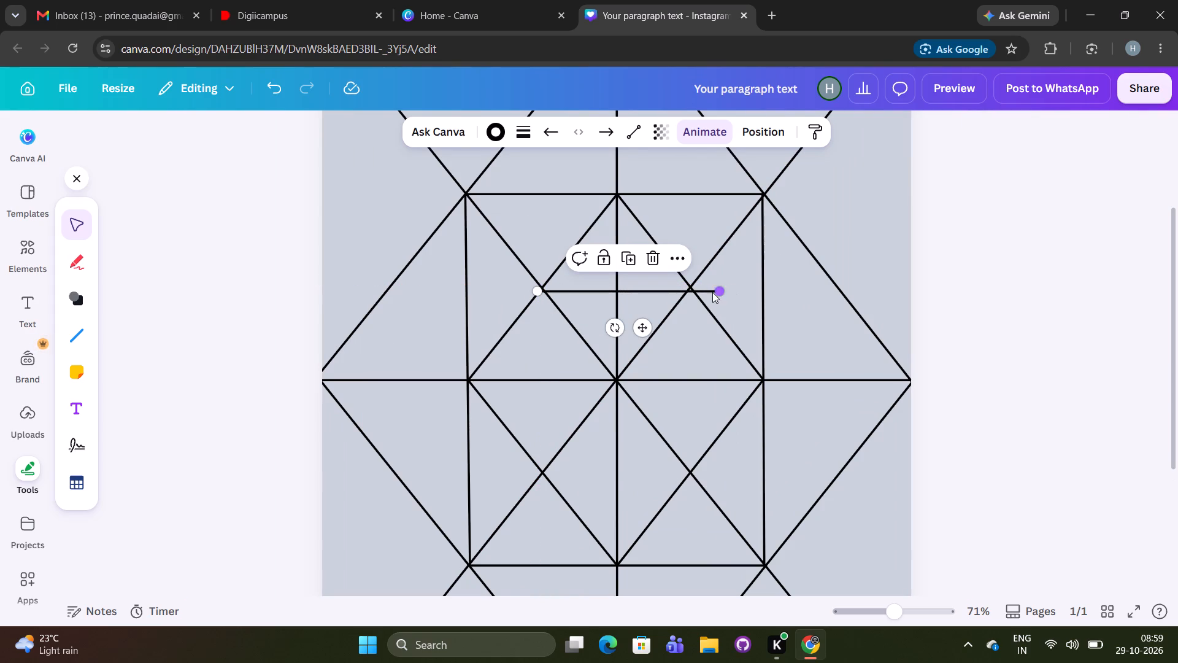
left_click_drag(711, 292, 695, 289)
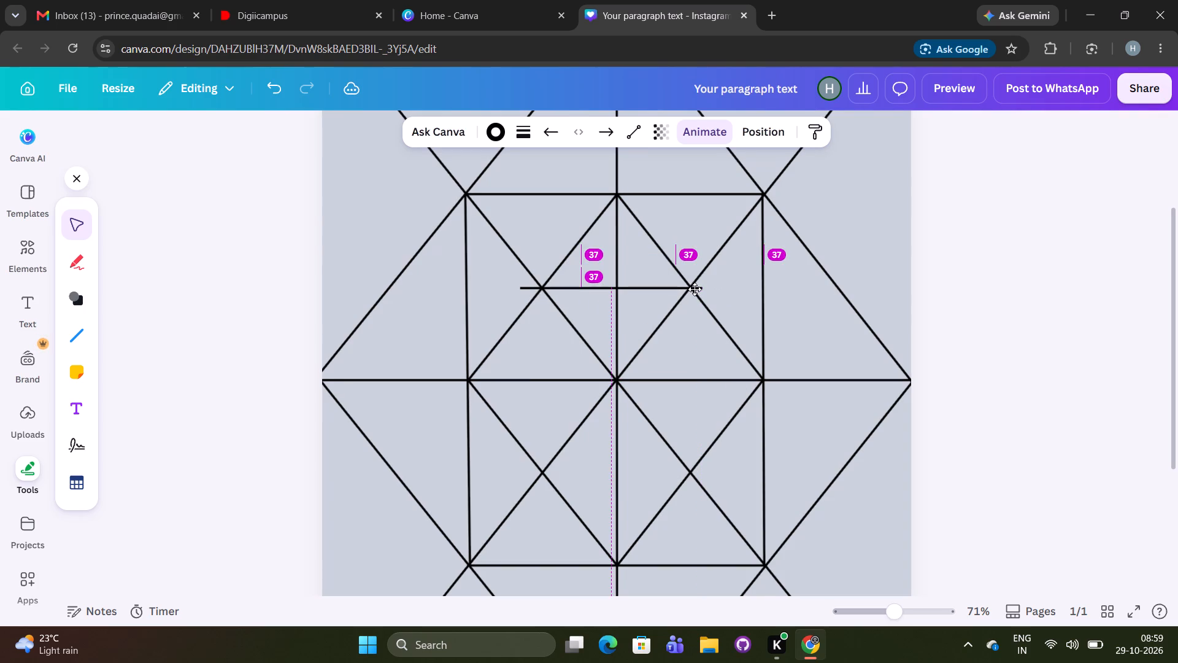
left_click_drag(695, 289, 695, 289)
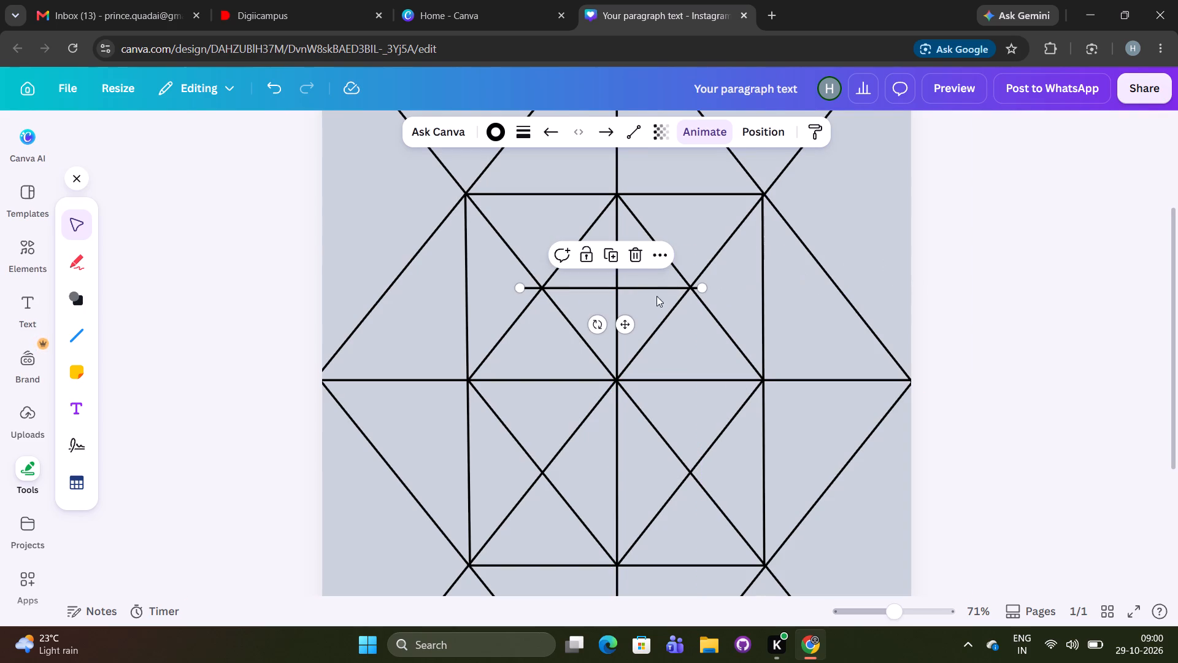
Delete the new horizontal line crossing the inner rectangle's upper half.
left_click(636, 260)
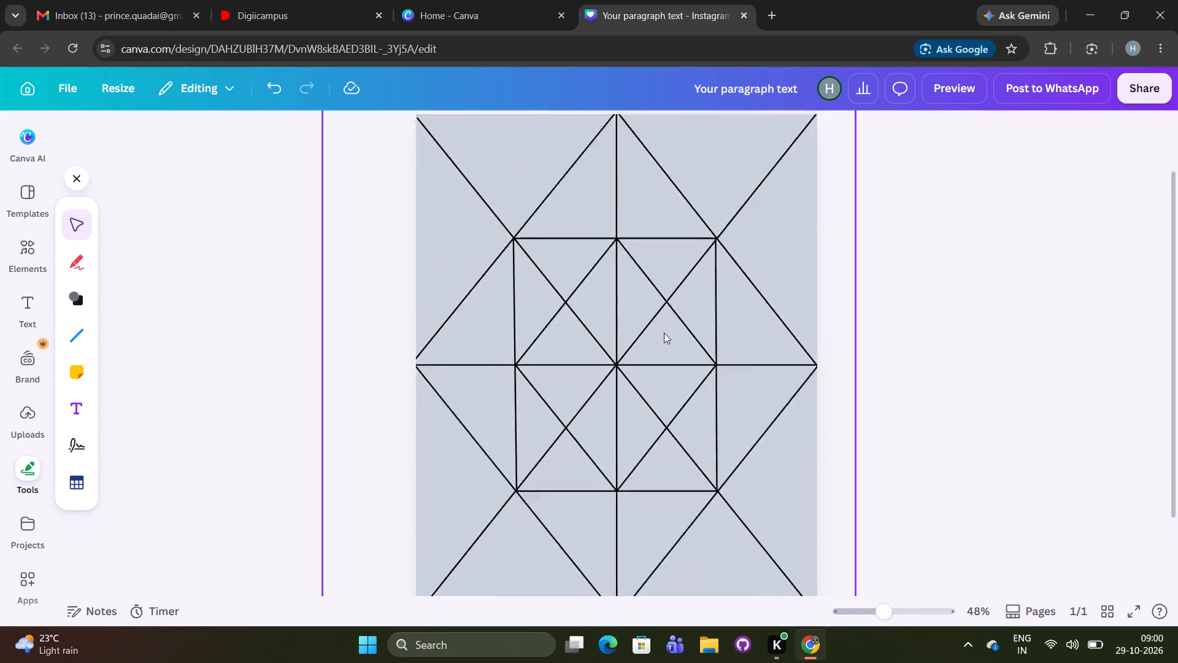